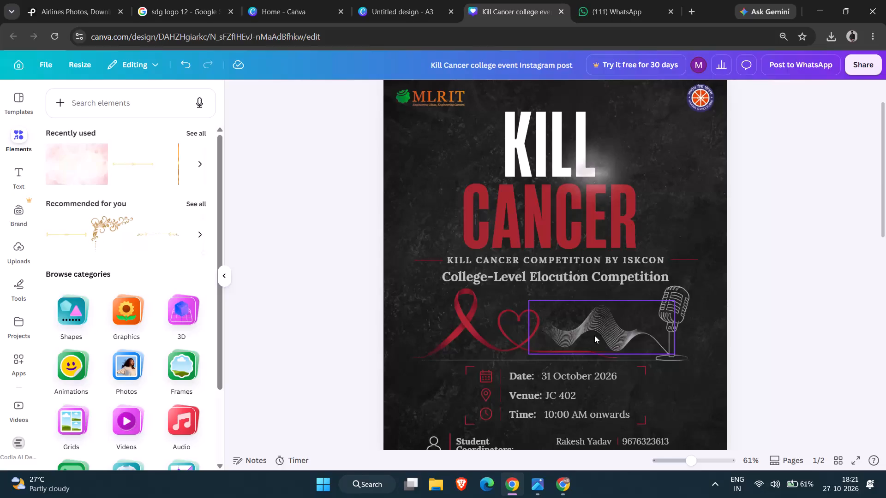
Recolour the sound-wave graphic beside the heart on page 1 with the dark charcoal photo colour and nudge it slightly towards the heart.
{"action": "left_click", "coordinate": [594, 335]}
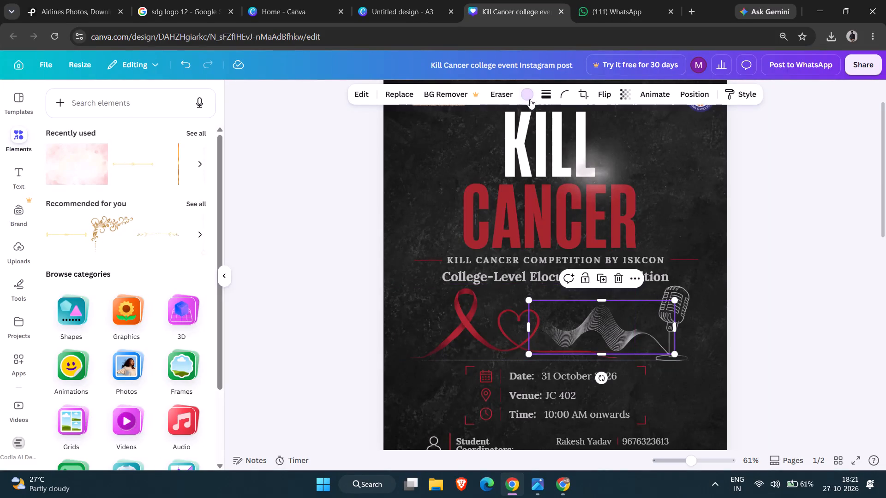
{"action": "left_click", "coordinate": [527, 97]}
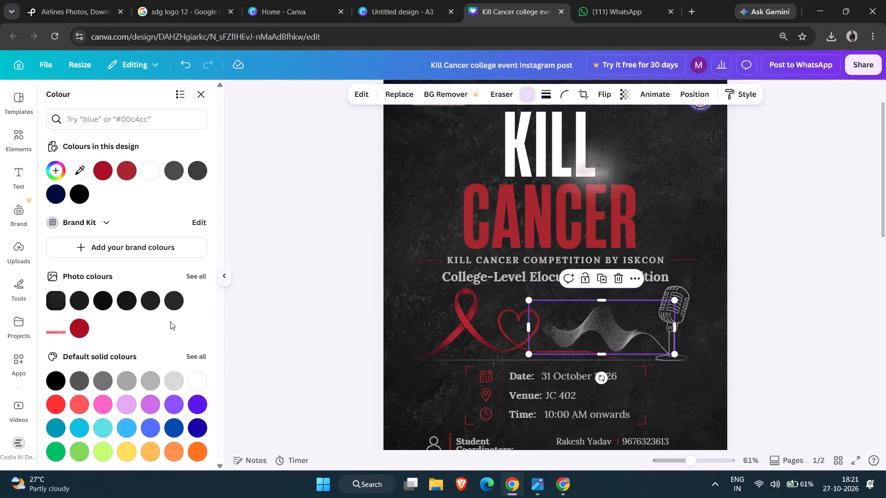
{"action": "left_click", "coordinate": [174, 298]}
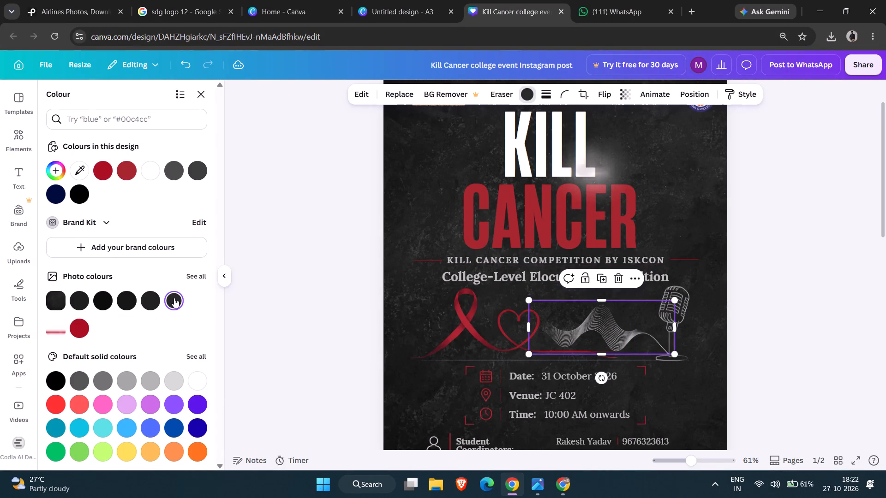
{"action": "left_click", "coordinate": [575, 321]}
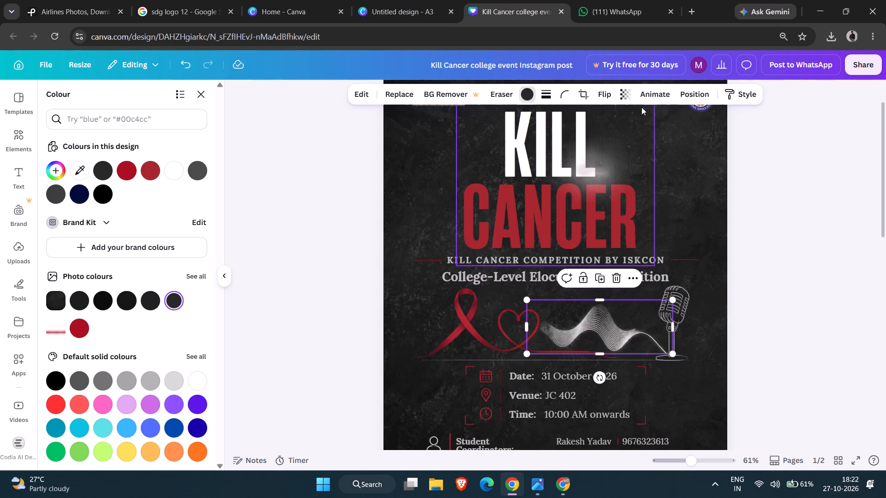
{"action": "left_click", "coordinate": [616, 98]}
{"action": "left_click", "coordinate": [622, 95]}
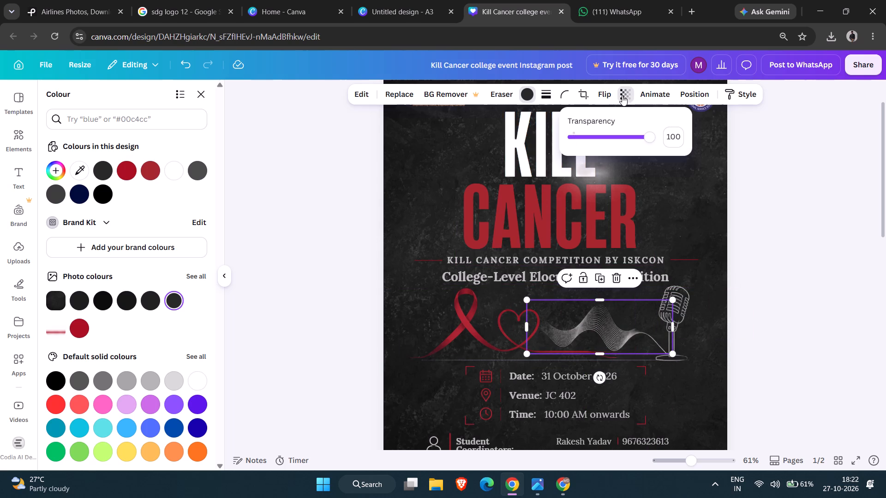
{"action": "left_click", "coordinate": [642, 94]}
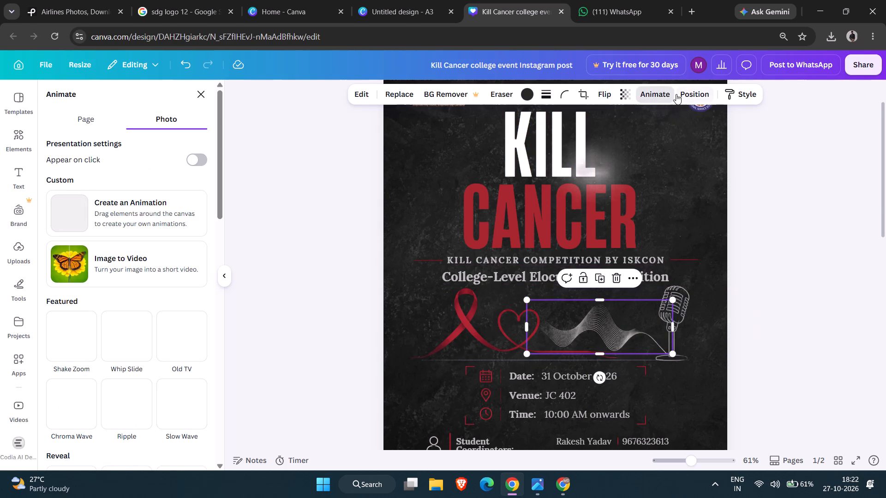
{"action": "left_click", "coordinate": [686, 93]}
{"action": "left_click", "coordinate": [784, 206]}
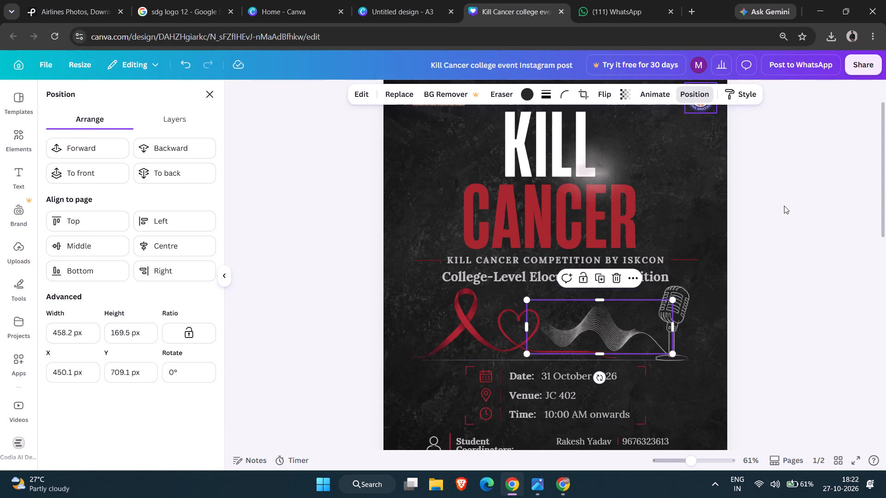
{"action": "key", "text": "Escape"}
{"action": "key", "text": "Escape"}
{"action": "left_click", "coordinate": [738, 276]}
Move the date, venue and time block on page 1 left, so it starts near the coordinator icons' left edge.
{"action": "scroll", "coordinate": [738, 276], "scroll_direction": "down", "scroll_amount": 1}
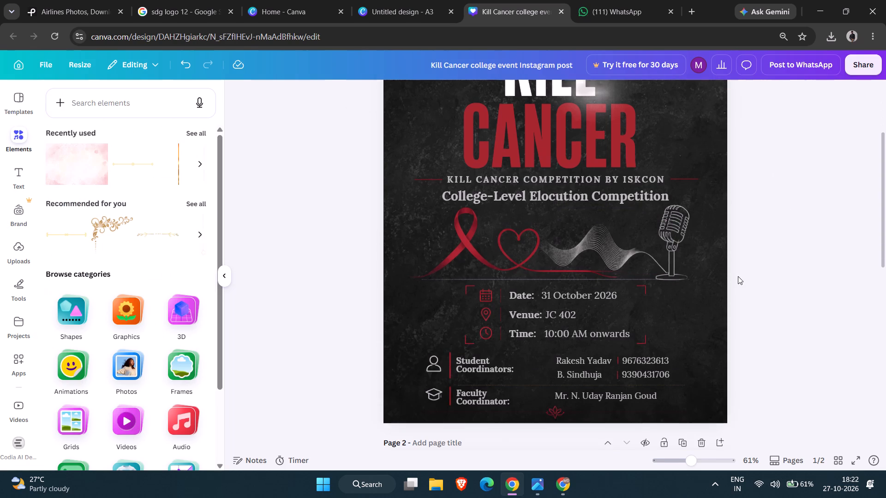
{"action": "scroll", "coordinate": [738, 276], "scroll_direction": "down", "scroll_amount": 1}
{"action": "left_click_drag", "start_coordinate": [634, 303], "coordinate": [594, 302]}
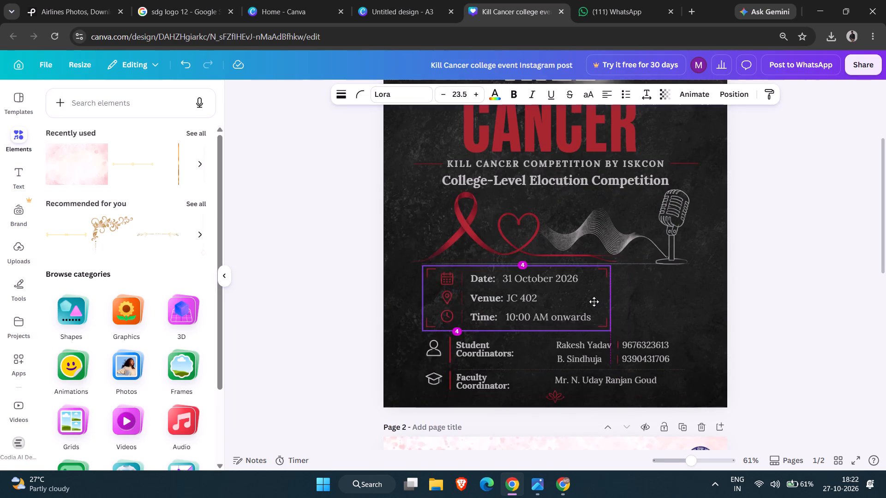
{"action": "left_click_drag", "start_coordinate": [594, 302], "coordinate": [593, 302]}
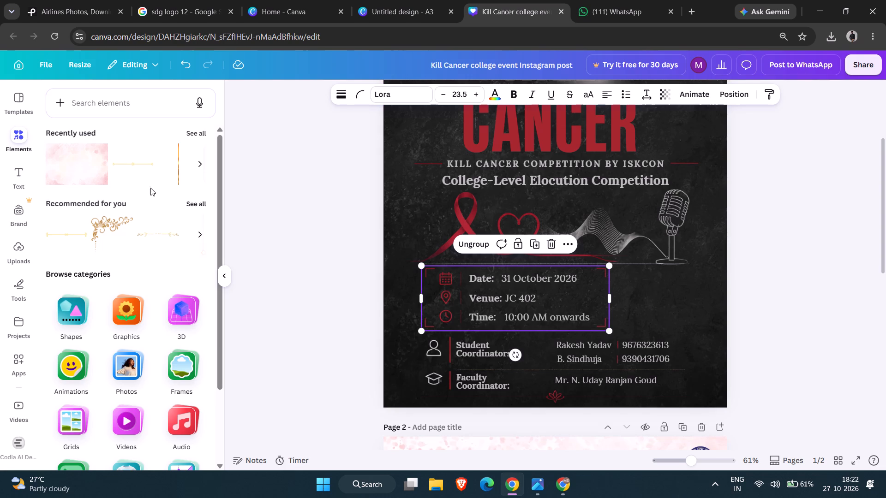
Search the elements library for "mic".
{"action": "left_click", "coordinate": [104, 95]}
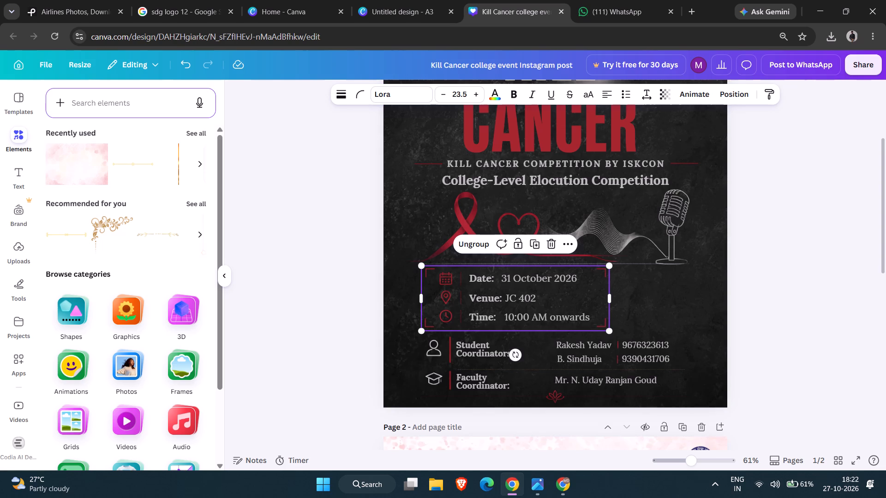
{"action": "left_click", "coordinate": [107, 102]}
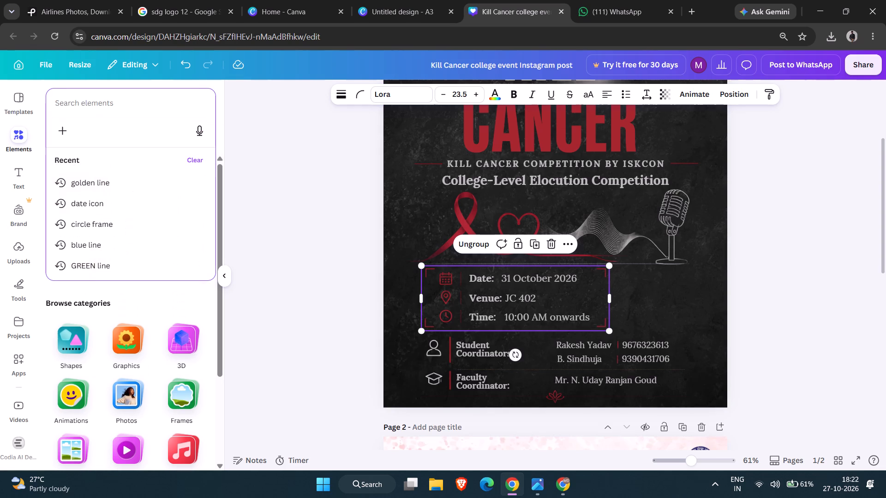
{"action": "type", "text": "mic"}
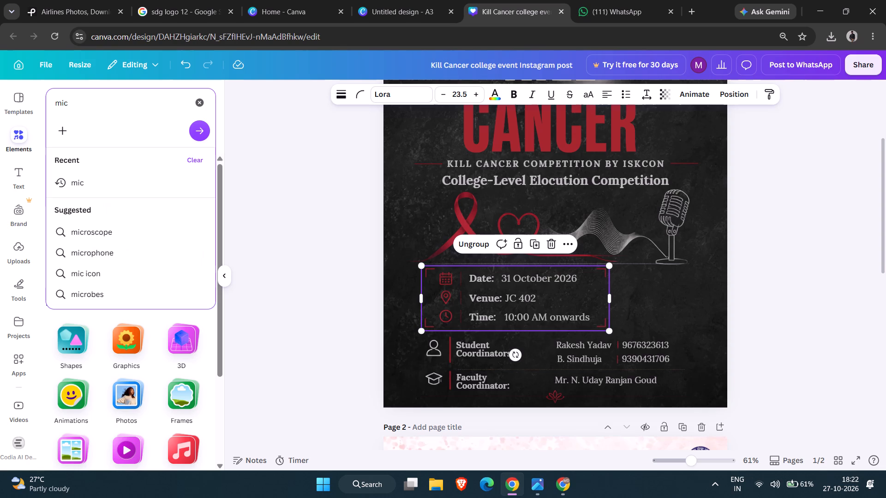
{"action": "left_click", "coordinate": [97, 181]}
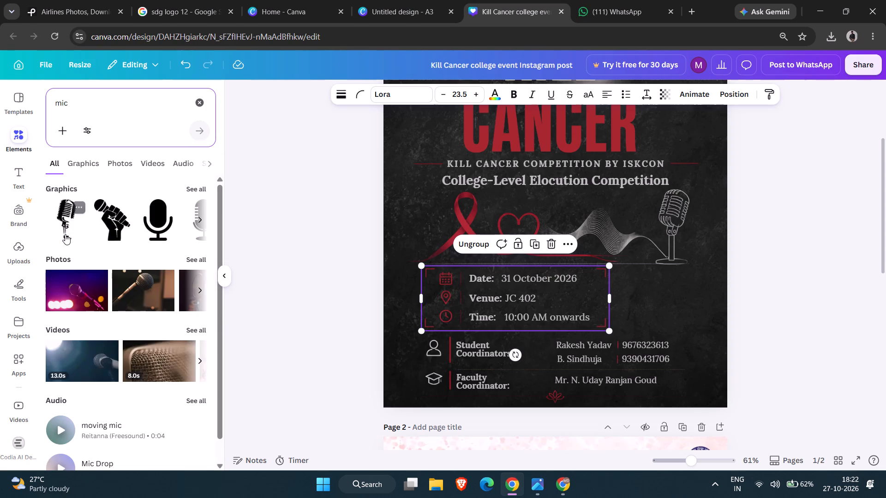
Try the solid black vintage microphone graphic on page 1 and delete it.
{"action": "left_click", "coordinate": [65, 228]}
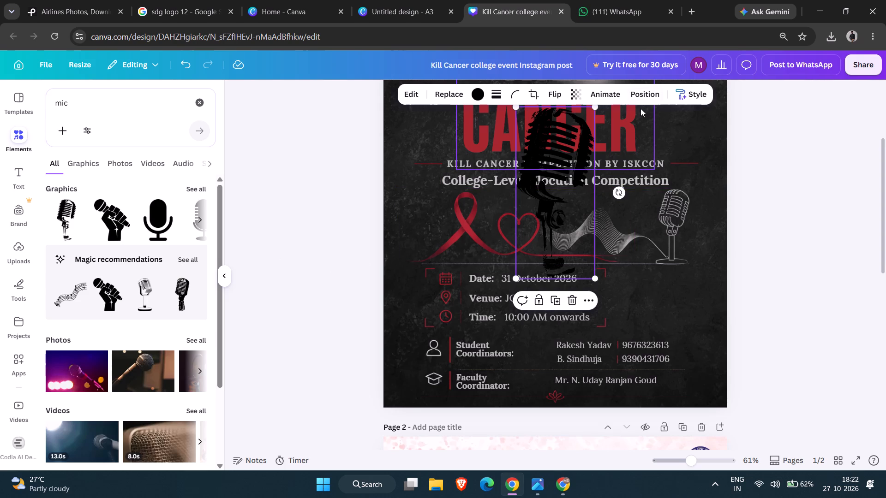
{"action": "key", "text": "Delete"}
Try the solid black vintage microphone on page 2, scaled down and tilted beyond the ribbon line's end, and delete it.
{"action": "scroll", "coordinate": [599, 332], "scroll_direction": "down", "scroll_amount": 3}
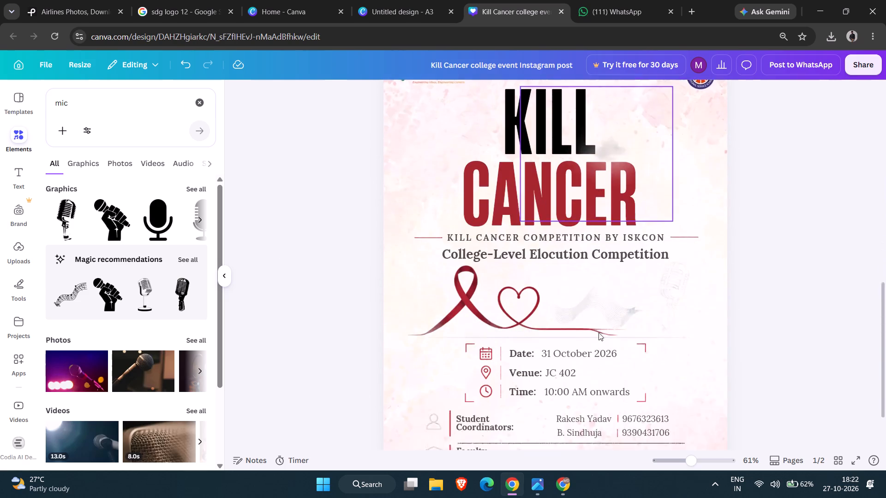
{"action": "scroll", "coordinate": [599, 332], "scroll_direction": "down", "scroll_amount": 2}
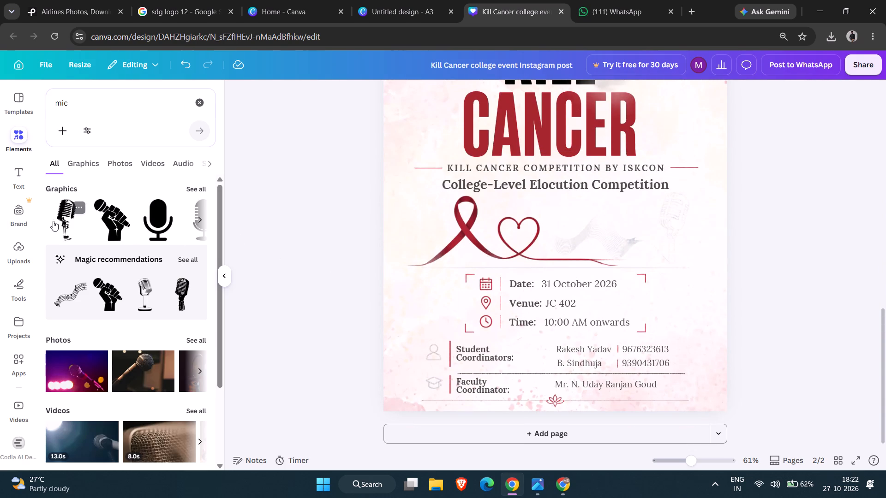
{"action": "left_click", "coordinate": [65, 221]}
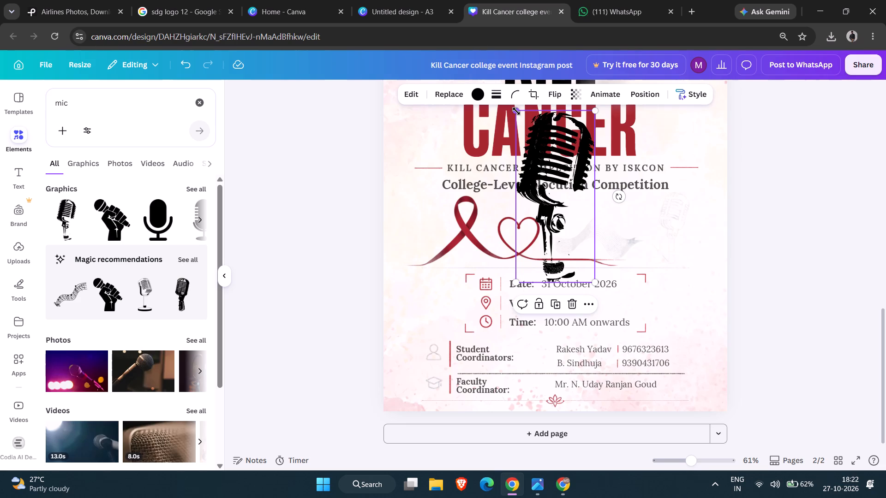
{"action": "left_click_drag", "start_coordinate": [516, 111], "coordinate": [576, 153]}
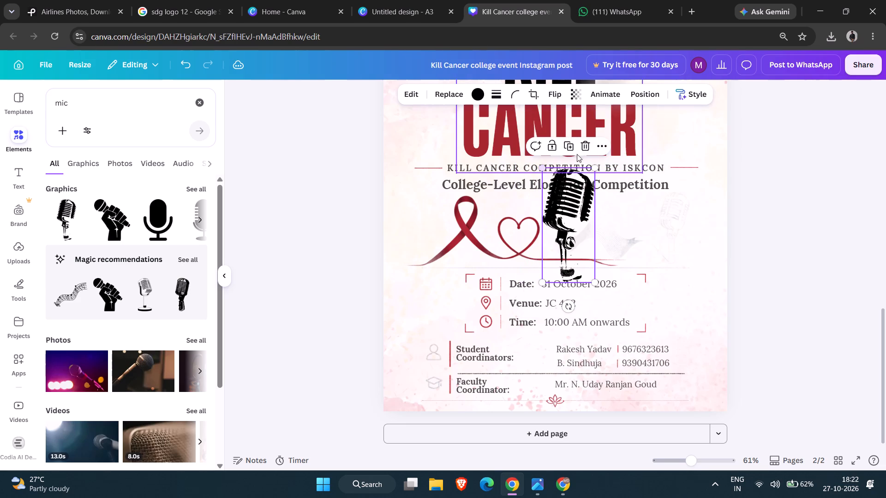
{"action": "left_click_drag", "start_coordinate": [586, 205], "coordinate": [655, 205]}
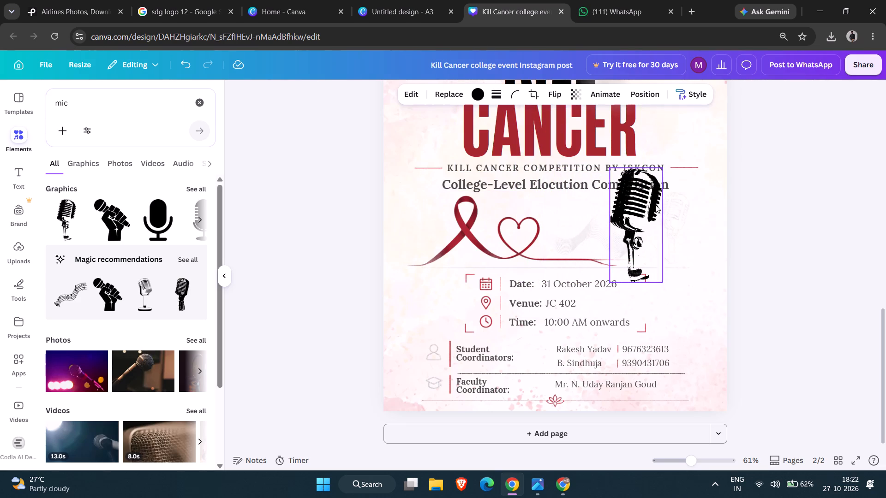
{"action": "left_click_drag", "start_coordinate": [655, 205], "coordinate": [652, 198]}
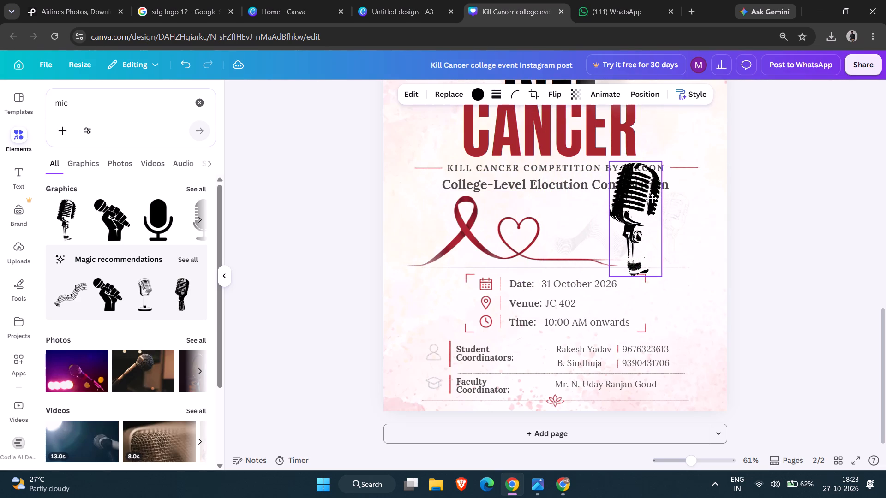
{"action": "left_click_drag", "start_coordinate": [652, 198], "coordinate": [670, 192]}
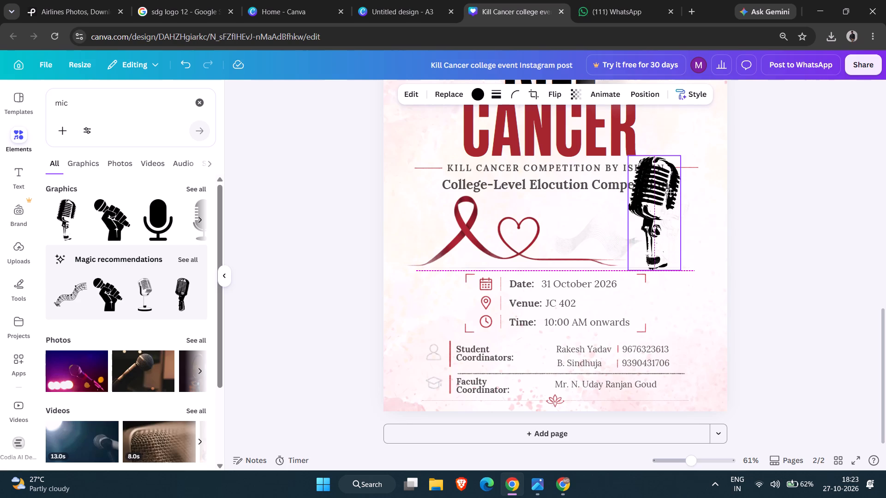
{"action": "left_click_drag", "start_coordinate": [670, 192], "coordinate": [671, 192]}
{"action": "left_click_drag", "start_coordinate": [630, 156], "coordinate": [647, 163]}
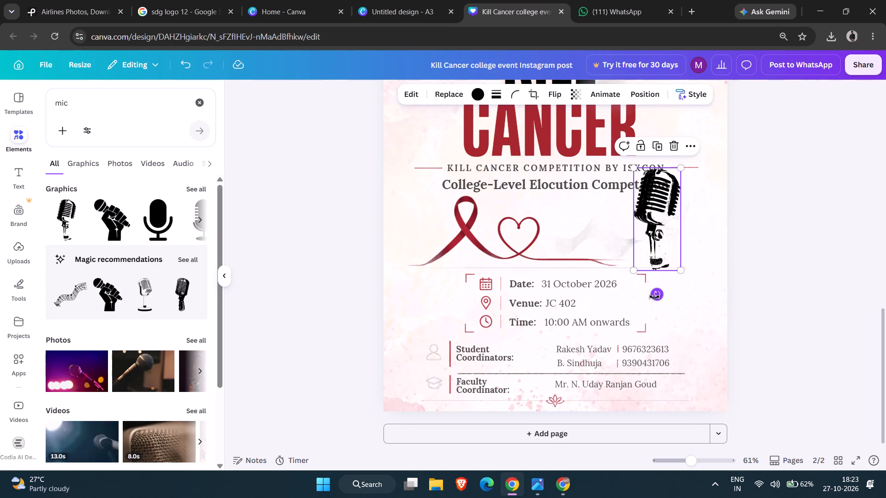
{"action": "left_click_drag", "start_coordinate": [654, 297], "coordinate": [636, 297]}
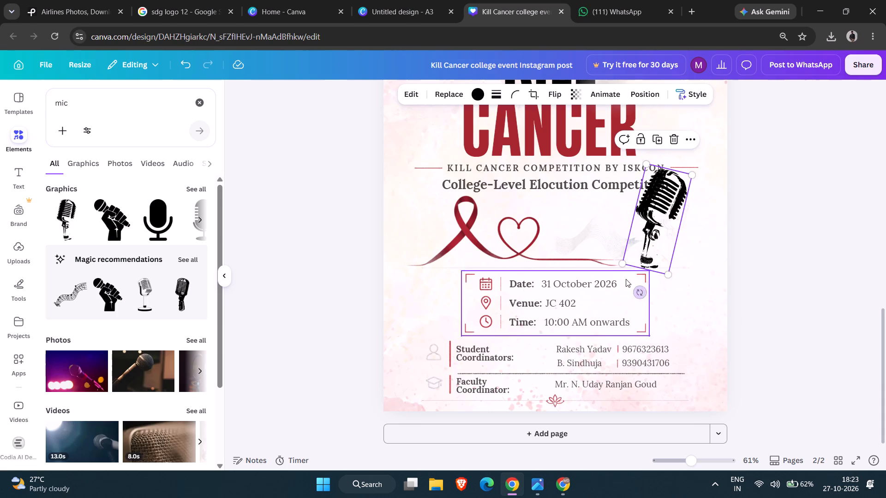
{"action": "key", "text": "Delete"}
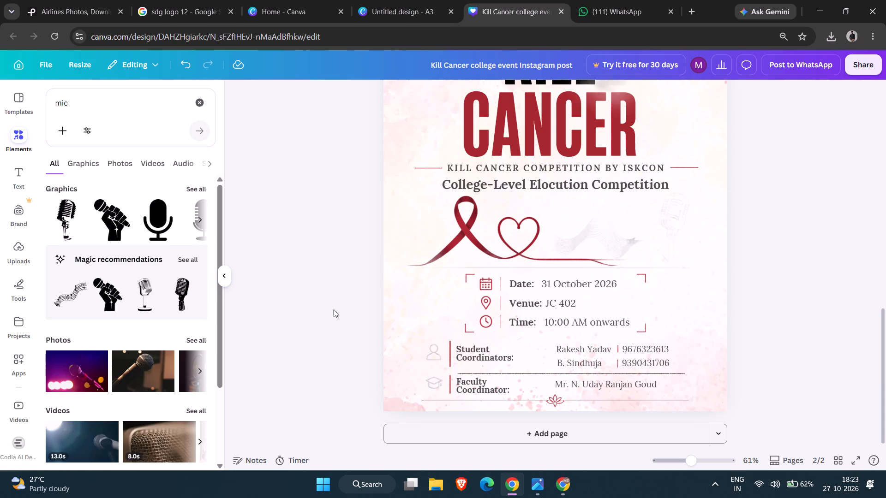
Add the line-sketch stand microphone to page 2, scaled down beyond the ribbon line's end and below "College-Level Elocution Competition".
{"action": "scroll", "coordinate": [184, 229], "scroll_direction": "left", "scroll_amount": 2}
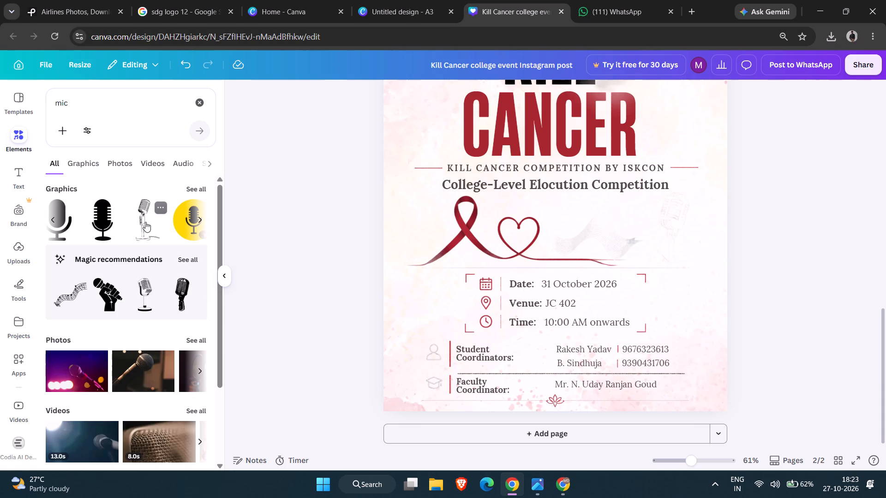
{"action": "left_click", "coordinate": [145, 222]}
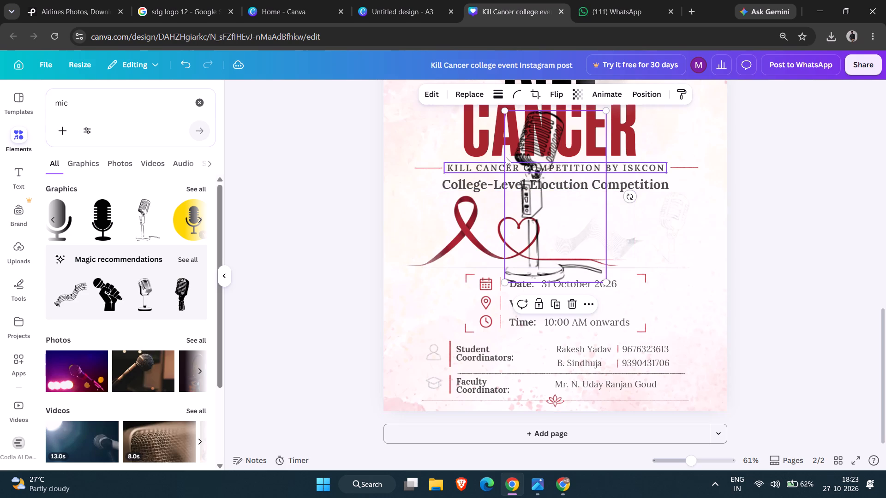
{"action": "left_click_drag", "start_coordinate": [505, 112], "coordinate": [552, 150]}
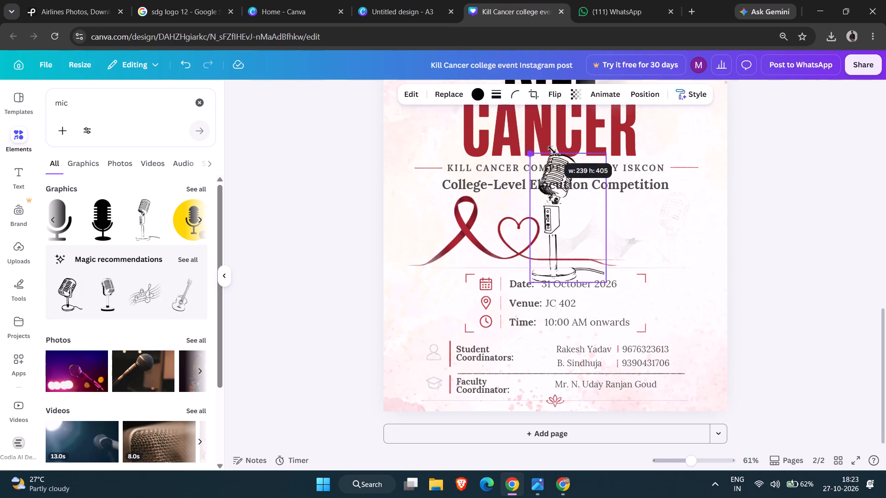
{"action": "left_click_drag", "start_coordinate": [552, 150], "coordinate": [567, 186]}
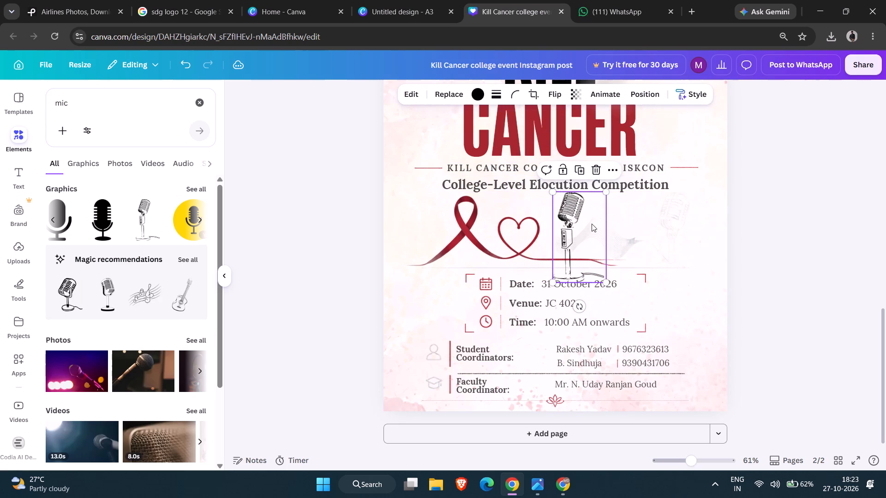
{"action": "left_click_drag", "start_coordinate": [592, 224], "coordinate": [670, 207]}
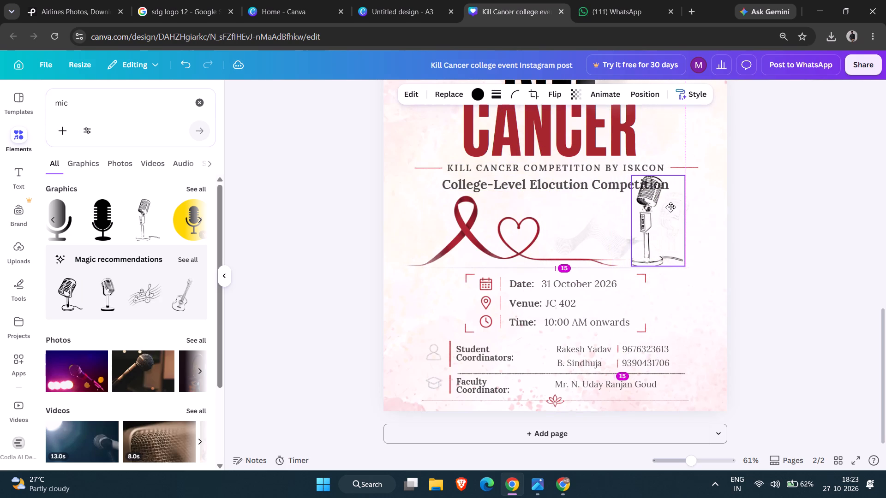
{"action": "left_click_drag", "start_coordinate": [670, 207], "coordinate": [681, 205]}
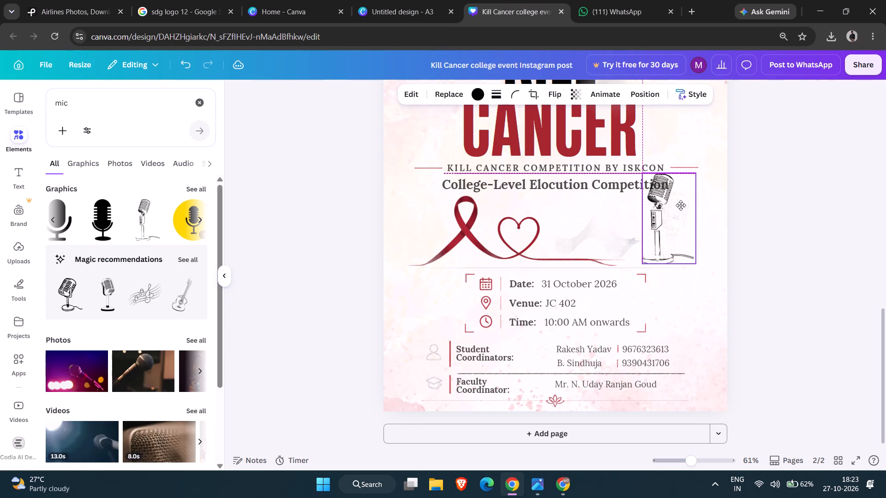
{"action": "left_click_drag", "start_coordinate": [681, 205], "coordinate": [680, 208]}
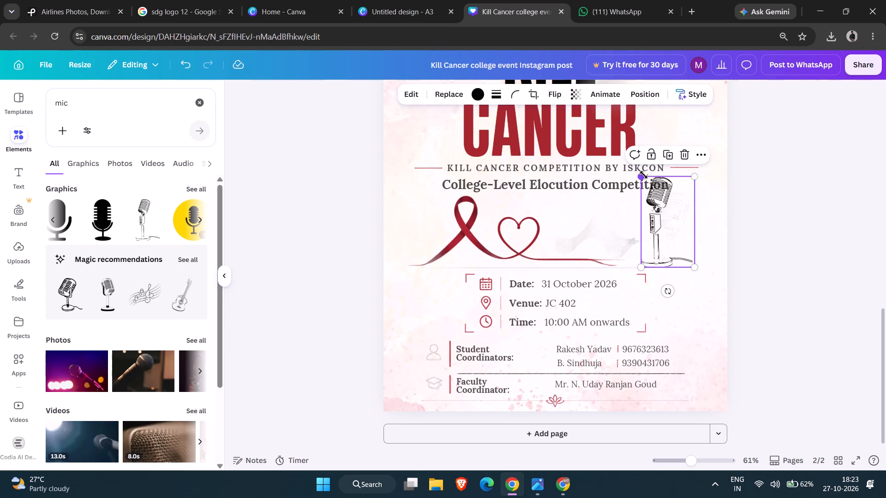
{"action": "left_click_drag", "start_coordinate": [643, 175], "coordinate": [655, 190]}
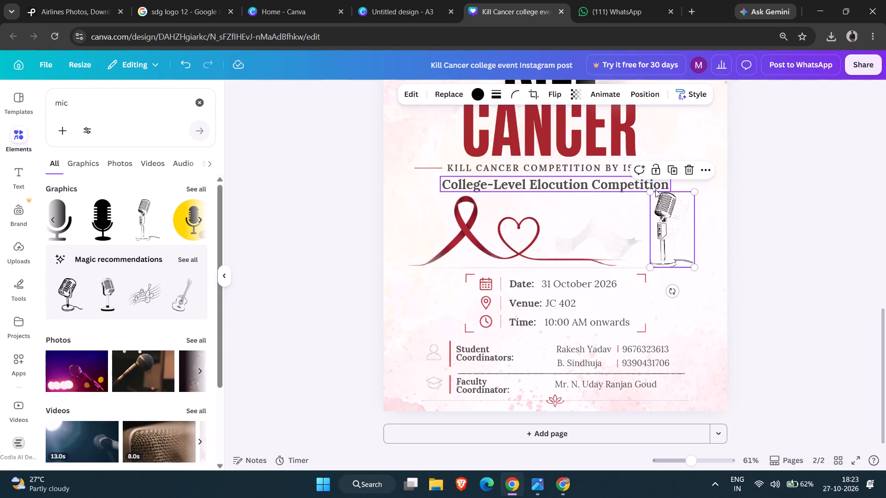
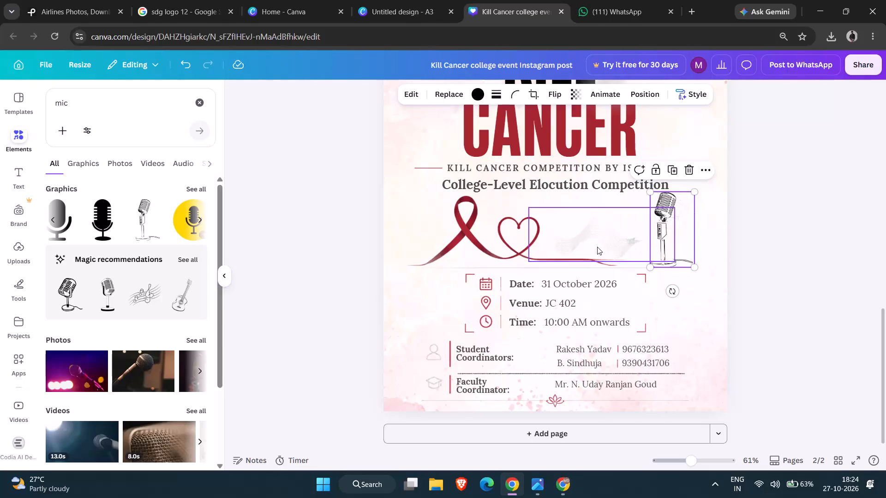
Move the stand microphone on page 2 aside toward the ribbon line and delete the faint leftover image behind it.
{"action": "left_click", "coordinate": [597, 247]}
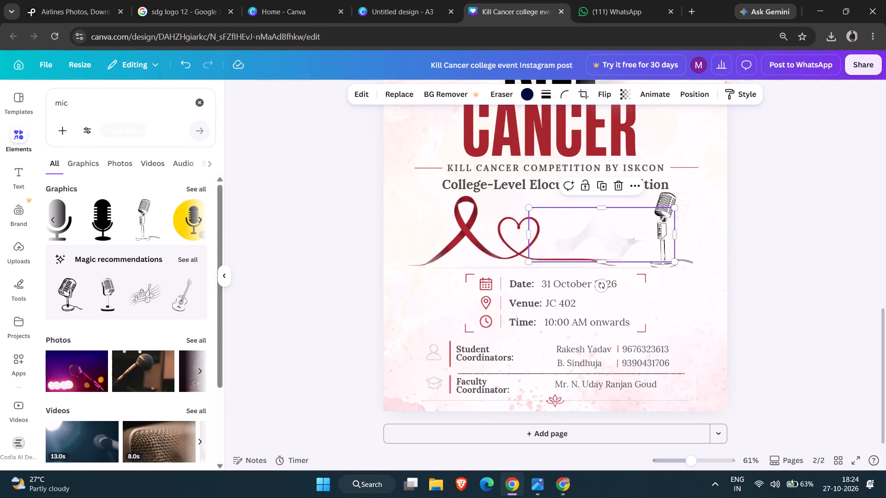
{"action": "left_click", "coordinate": [686, 214]}
{"action": "key", "text": "Home"}
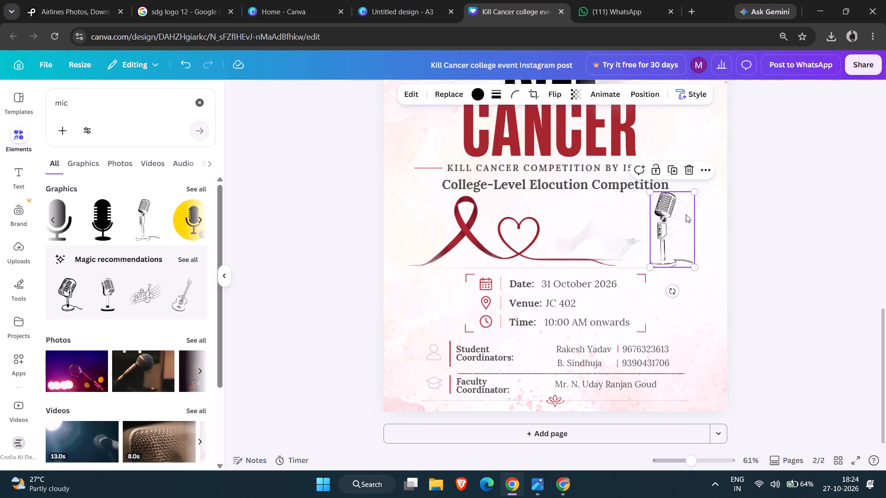
{"action": "left_click", "coordinate": [759, 225]}
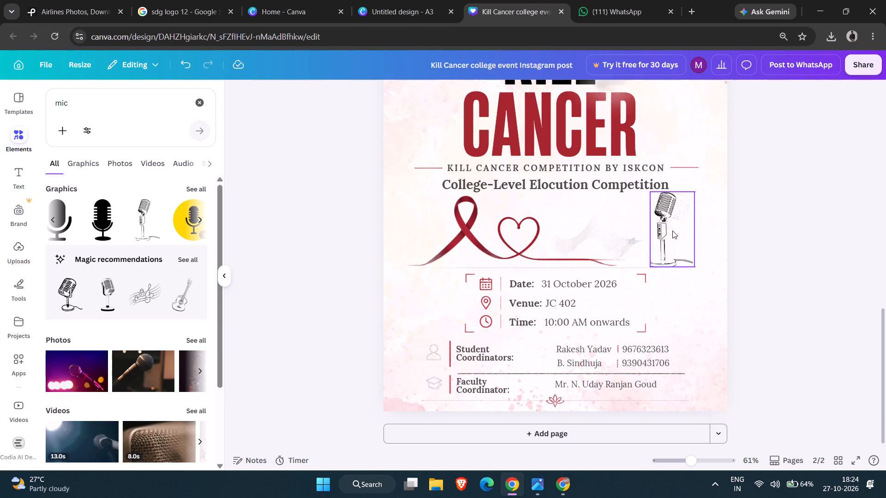
{"action": "left_click_drag", "start_coordinate": [670, 231], "coordinate": [641, 232]}
{"action": "left_click", "coordinate": [674, 222]}
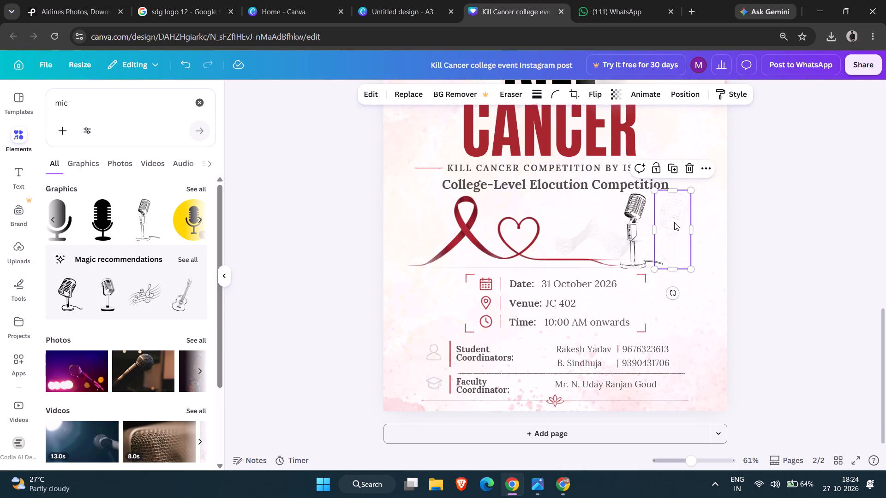
{"action": "key", "text": "Delete"}
Reposition the stand microphone just beyond the ribbon line's end, below the word "Competition" on page 2.
{"action": "left_click_drag", "start_coordinate": [630, 223], "coordinate": [653, 224]}
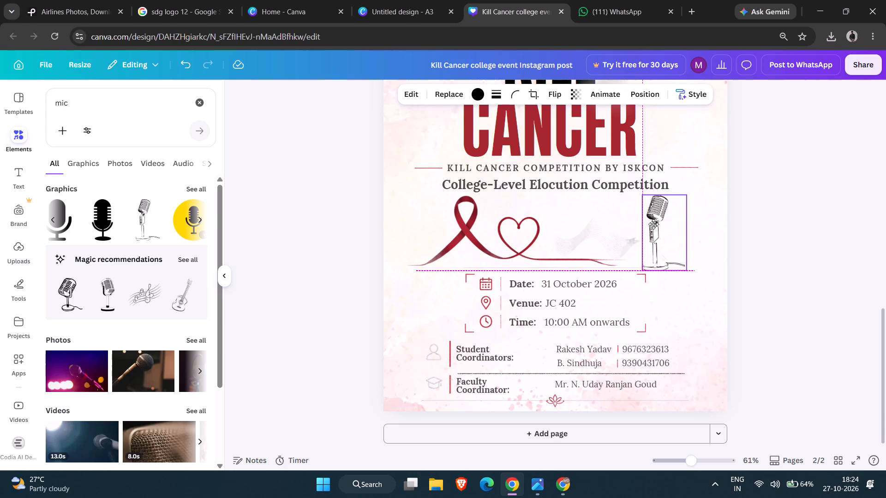
{"action": "left_click_drag", "start_coordinate": [653, 224], "coordinate": [655, 222]}
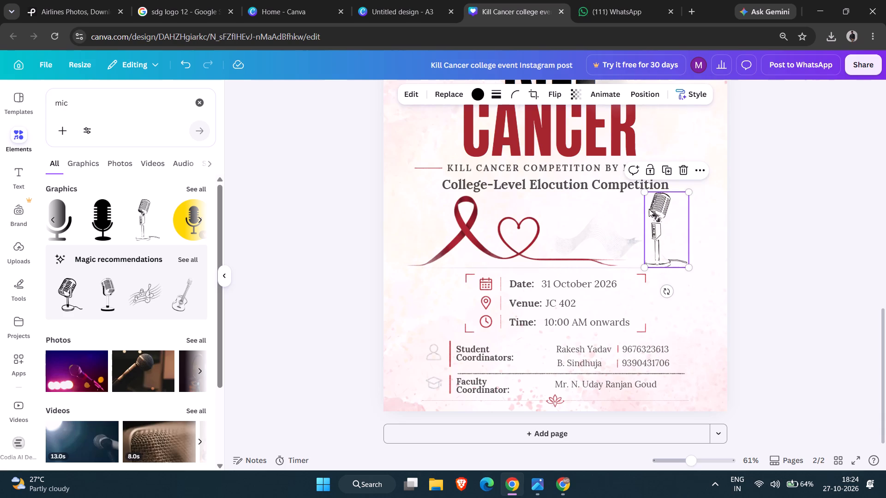
{"action": "left_click", "coordinate": [647, 196]}
{"action": "left_click", "coordinate": [731, 213]}
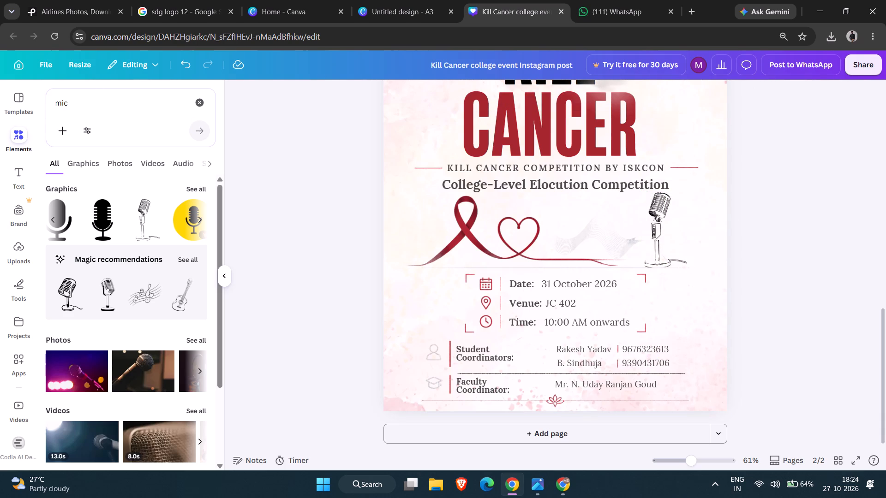
Search the elements library for "wave".
{"action": "left_click_drag", "start_coordinate": [93, 100], "coordinate": [13, 108]}
{"action": "key", "text": "BackSpace"}
{"action": "type", "text": "wave"}
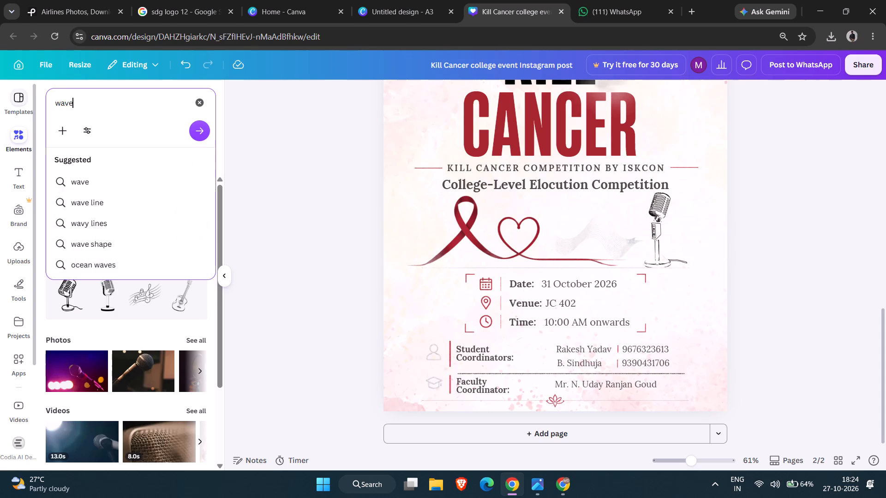
{"action": "key", "text": "Return"}
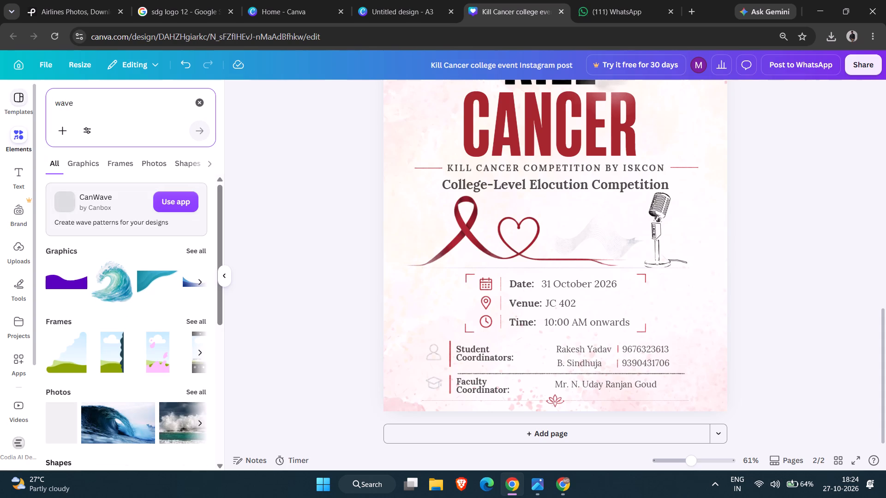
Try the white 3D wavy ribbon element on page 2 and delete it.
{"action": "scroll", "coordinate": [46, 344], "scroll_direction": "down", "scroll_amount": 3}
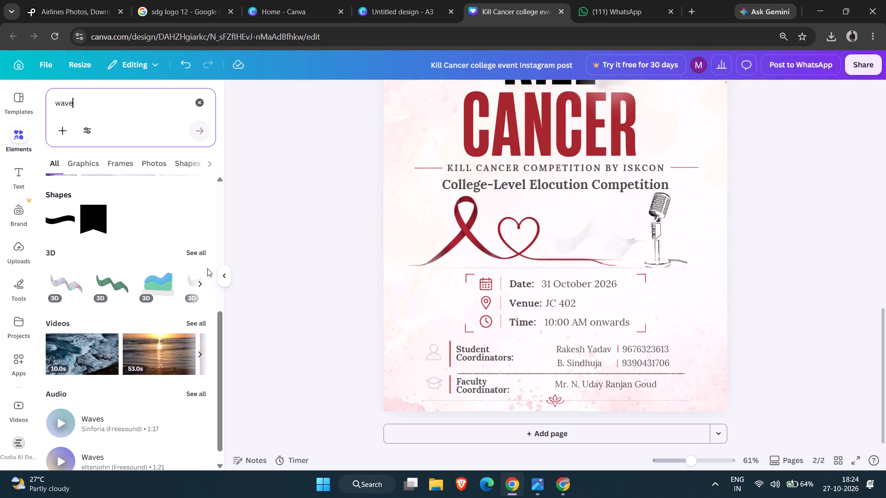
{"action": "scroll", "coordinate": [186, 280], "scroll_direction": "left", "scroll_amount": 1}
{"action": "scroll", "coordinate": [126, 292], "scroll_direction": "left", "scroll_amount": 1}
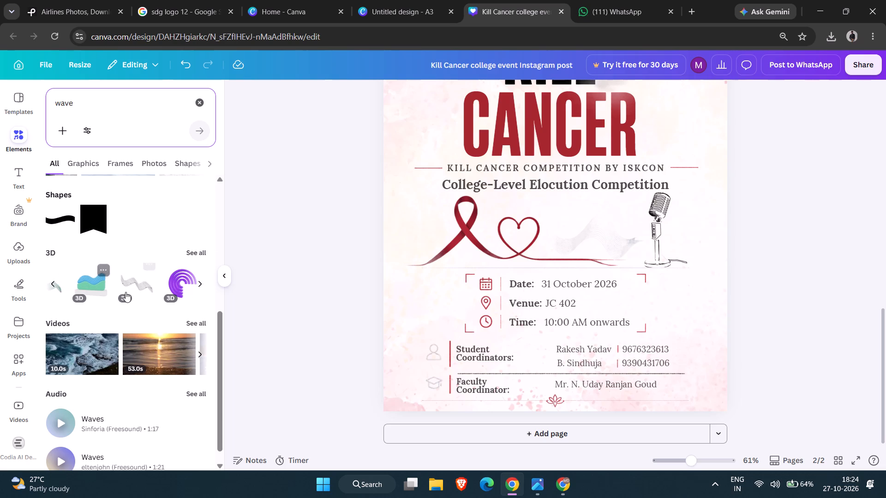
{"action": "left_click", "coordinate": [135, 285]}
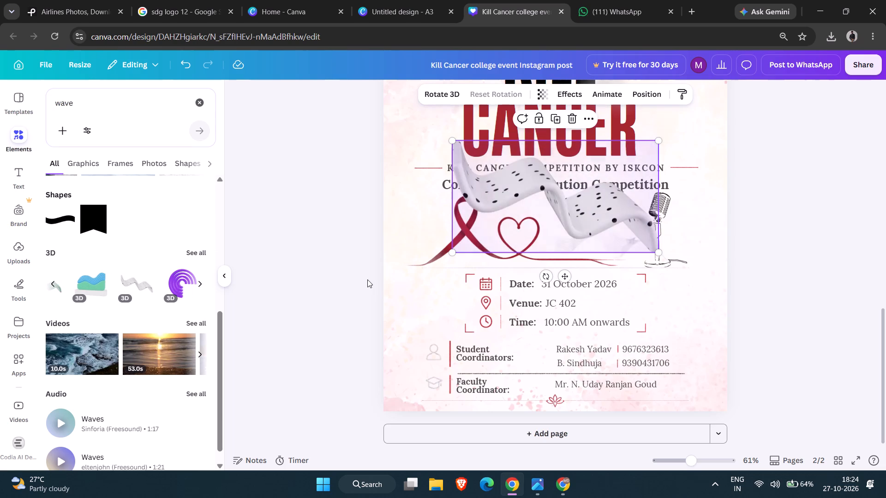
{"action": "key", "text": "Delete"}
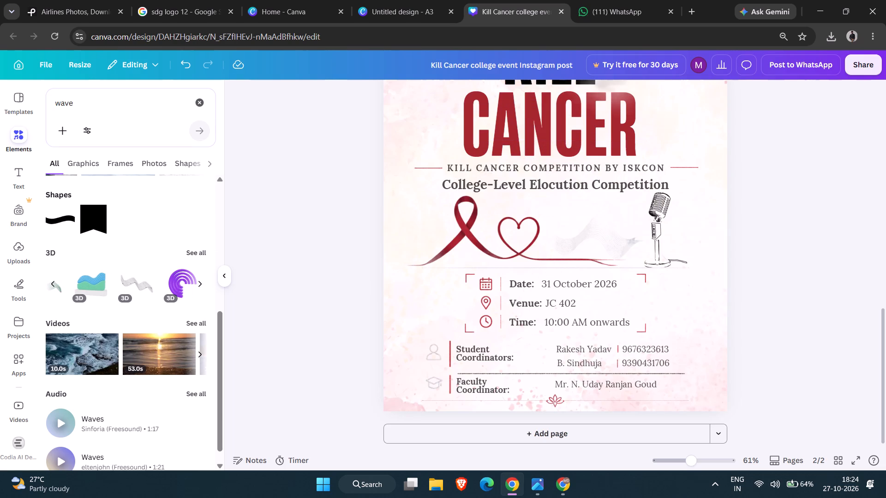
Examine the "wave" results by category: shapes, photos, frames and graphics.
{"action": "scroll", "coordinate": [150, 225], "scroll_direction": "up", "scroll_amount": 1}
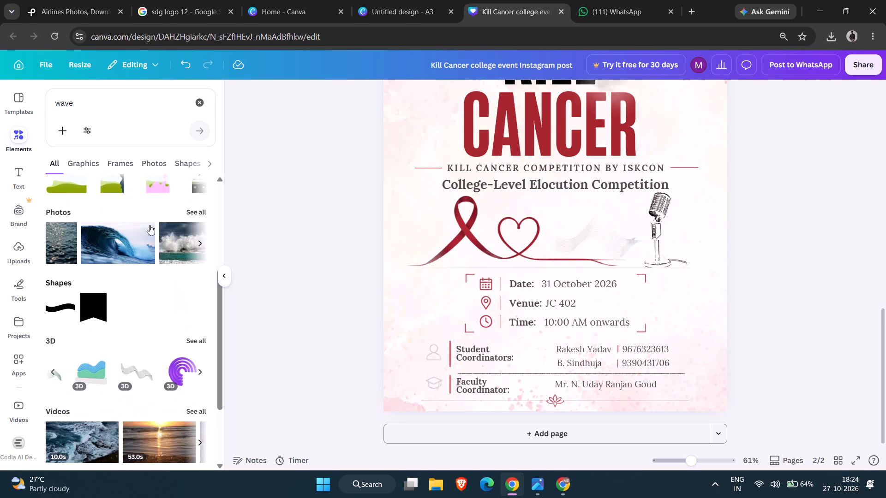
{"action": "scroll", "coordinate": [150, 225], "scroll_direction": "up", "scroll_amount": 2}
{"action": "scroll", "coordinate": [100, 228], "scroll_direction": "up", "scroll_amount": 1}
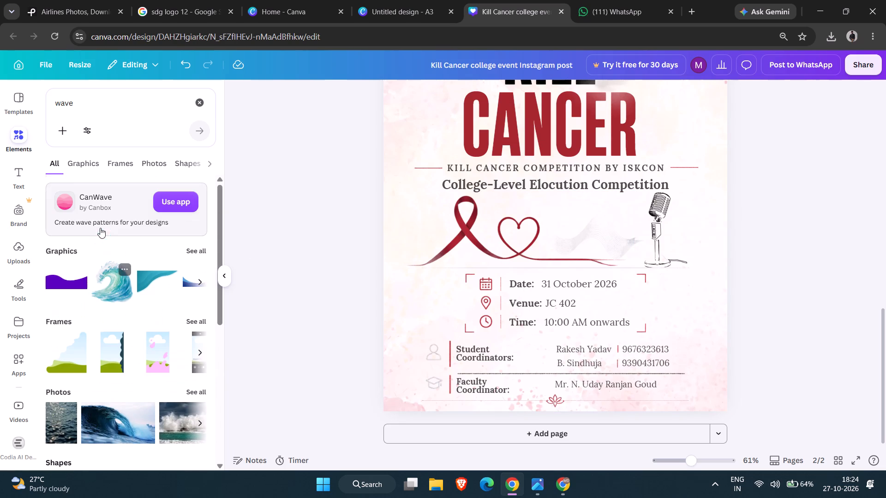
{"action": "scroll", "coordinate": [100, 228], "scroll_direction": "up", "scroll_amount": 1}
{"action": "left_click", "coordinate": [189, 161]}
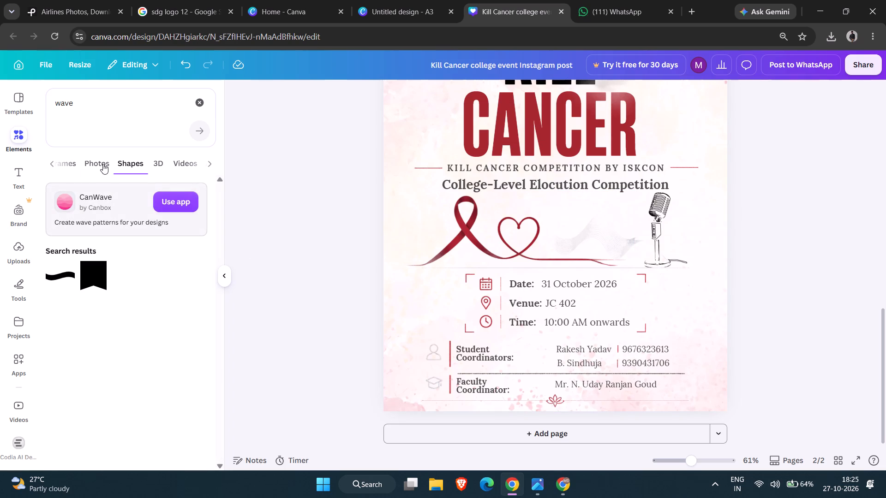
{"action": "left_click", "coordinate": [98, 164]}
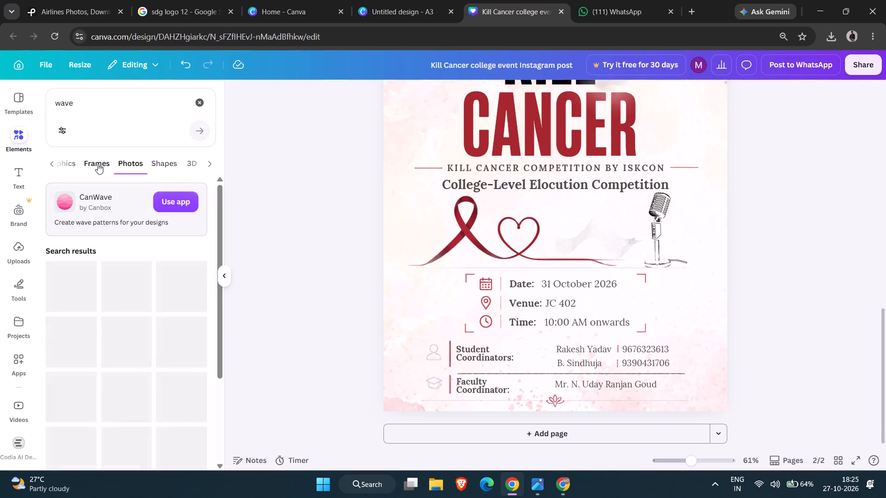
{"action": "left_click", "coordinate": [98, 164]}
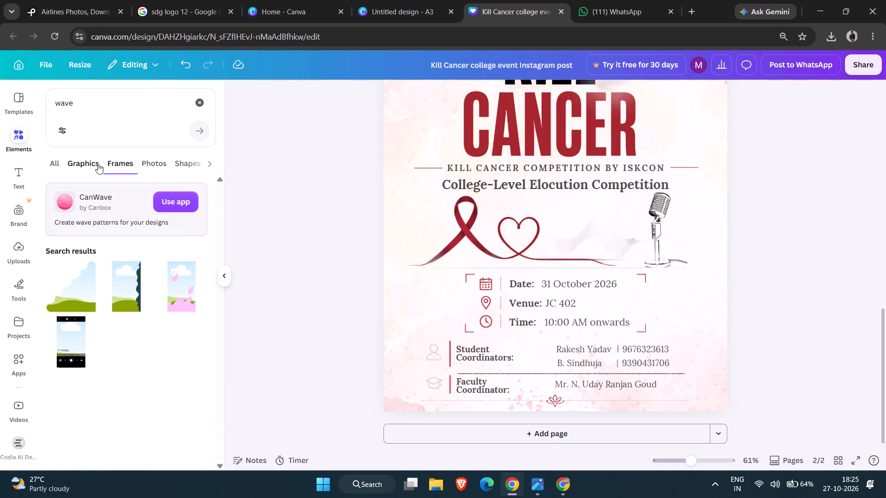
{"action": "left_click", "coordinate": [88, 164]}
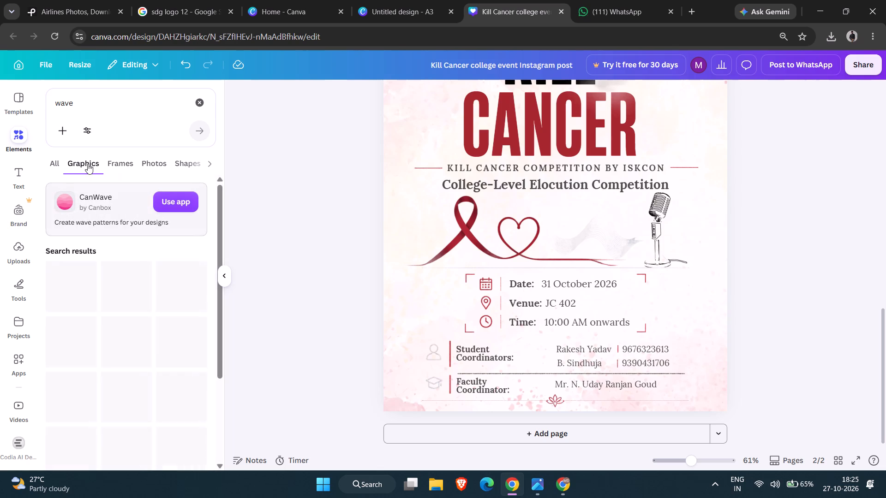
{"action": "scroll", "coordinate": [146, 303], "scroll_direction": "up", "scroll_amount": 1}
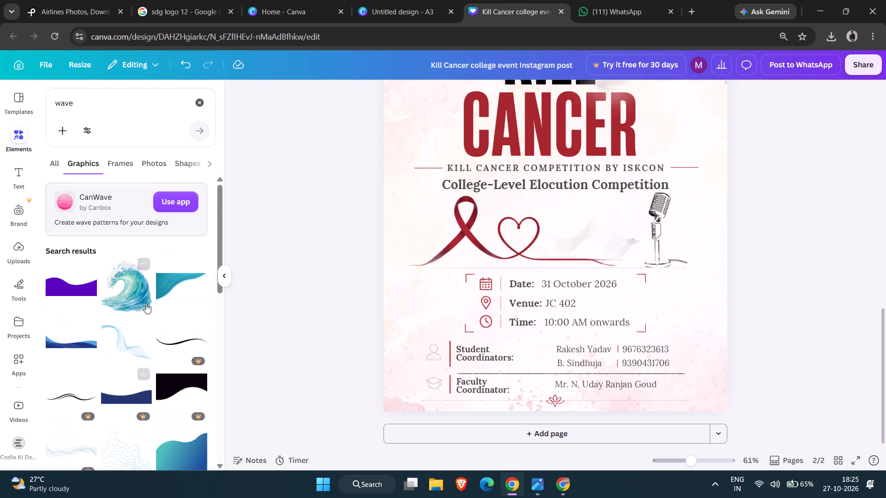
Refine the graphics search to "wave line".
{"action": "left_click", "coordinate": [110, 111]}
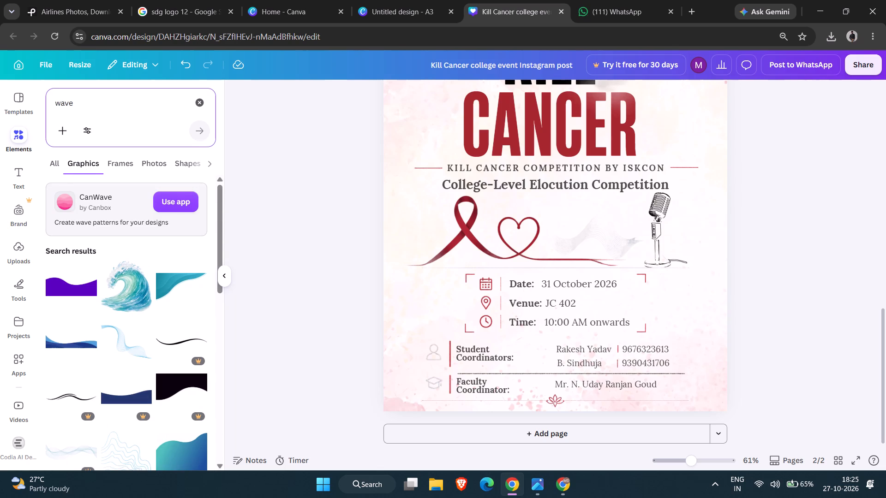
{"action": "left_click", "coordinate": [106, 99]}
{"action": "key", "text": "space"}
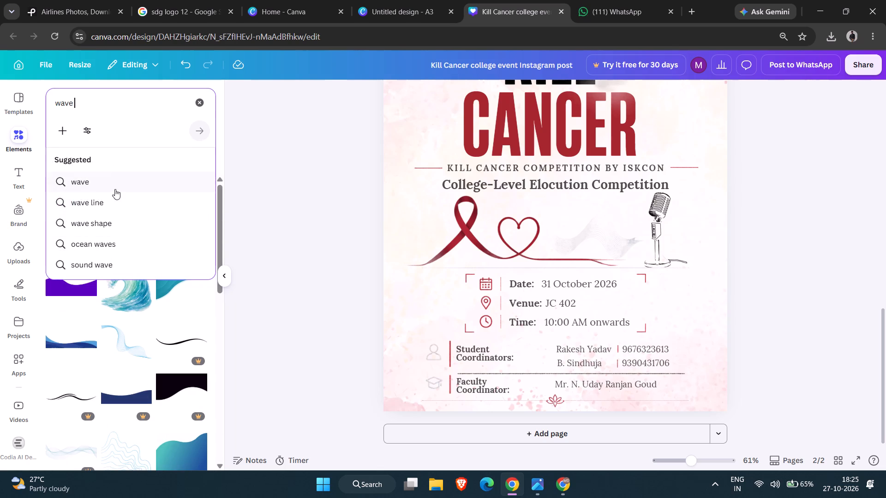
{"action": "left_click", "coordinate": [114, 210]}
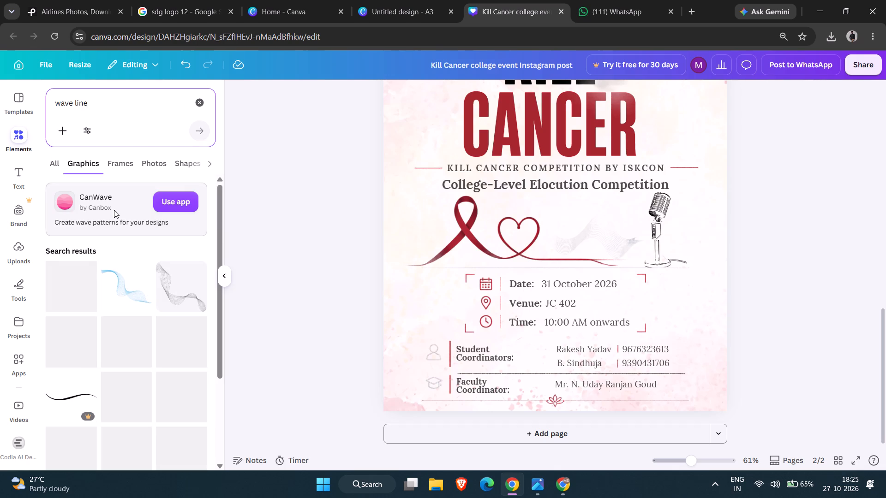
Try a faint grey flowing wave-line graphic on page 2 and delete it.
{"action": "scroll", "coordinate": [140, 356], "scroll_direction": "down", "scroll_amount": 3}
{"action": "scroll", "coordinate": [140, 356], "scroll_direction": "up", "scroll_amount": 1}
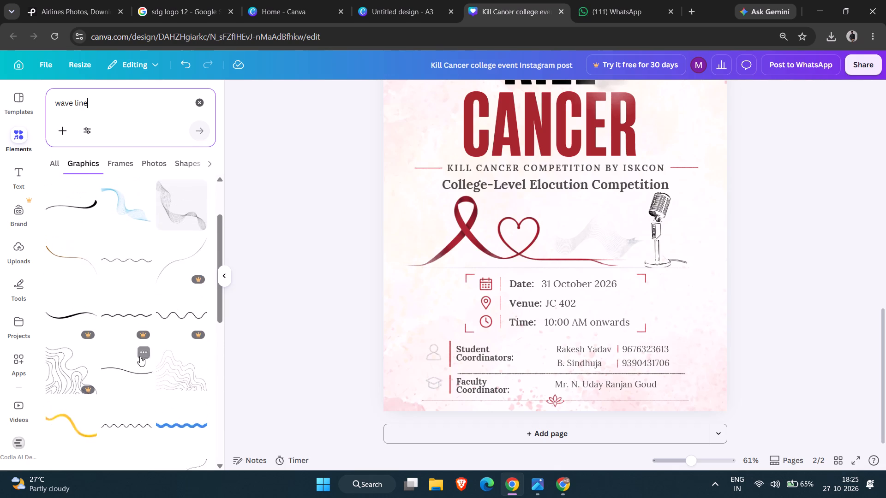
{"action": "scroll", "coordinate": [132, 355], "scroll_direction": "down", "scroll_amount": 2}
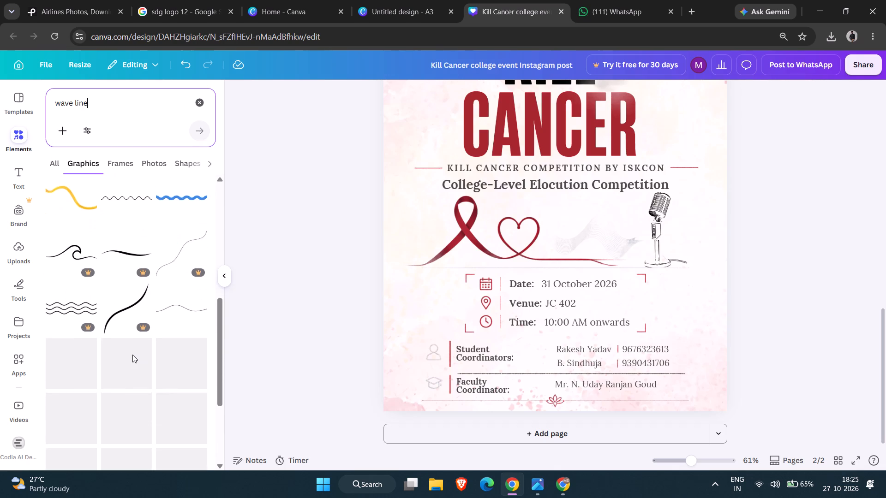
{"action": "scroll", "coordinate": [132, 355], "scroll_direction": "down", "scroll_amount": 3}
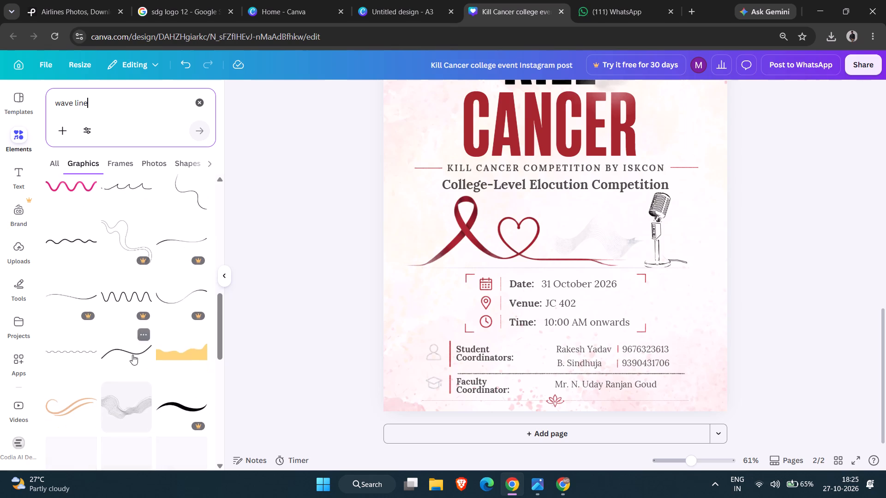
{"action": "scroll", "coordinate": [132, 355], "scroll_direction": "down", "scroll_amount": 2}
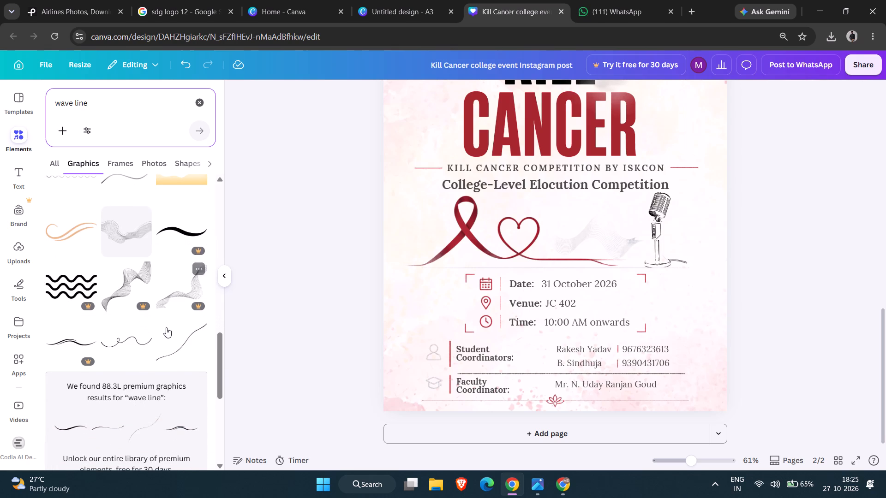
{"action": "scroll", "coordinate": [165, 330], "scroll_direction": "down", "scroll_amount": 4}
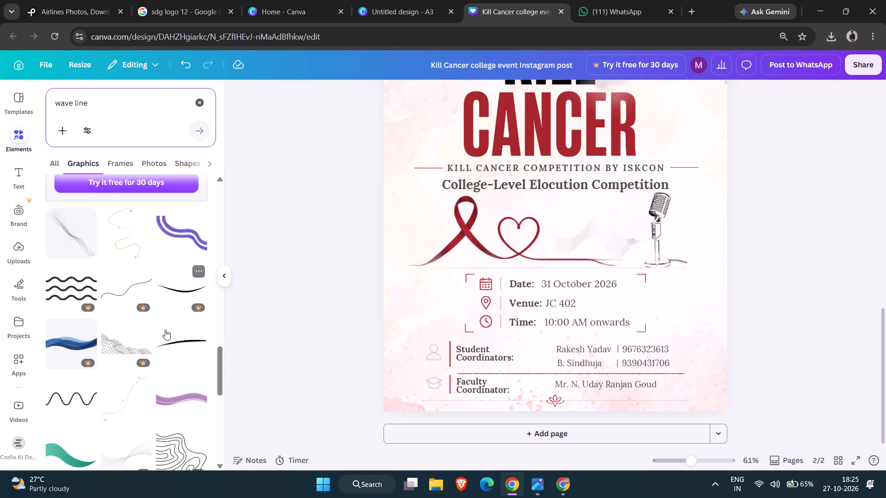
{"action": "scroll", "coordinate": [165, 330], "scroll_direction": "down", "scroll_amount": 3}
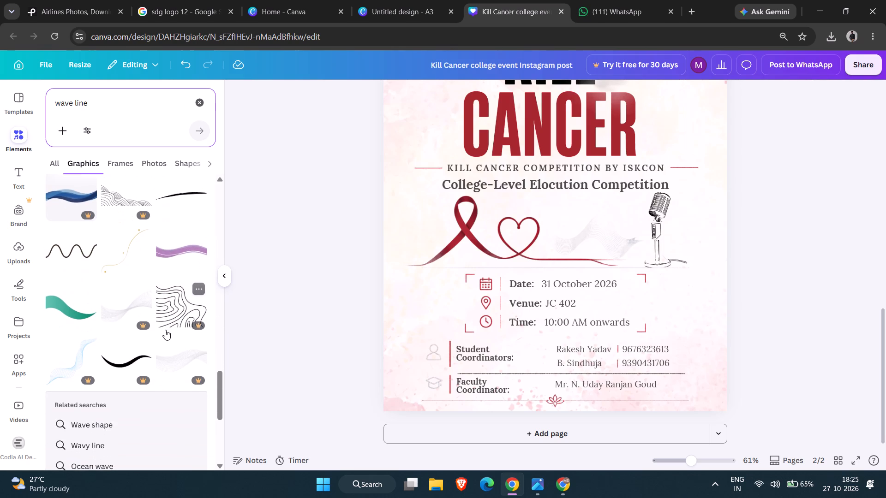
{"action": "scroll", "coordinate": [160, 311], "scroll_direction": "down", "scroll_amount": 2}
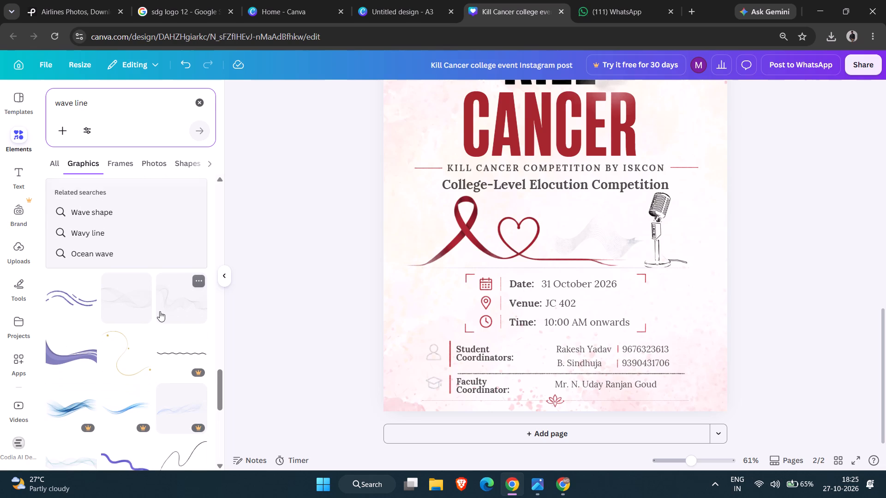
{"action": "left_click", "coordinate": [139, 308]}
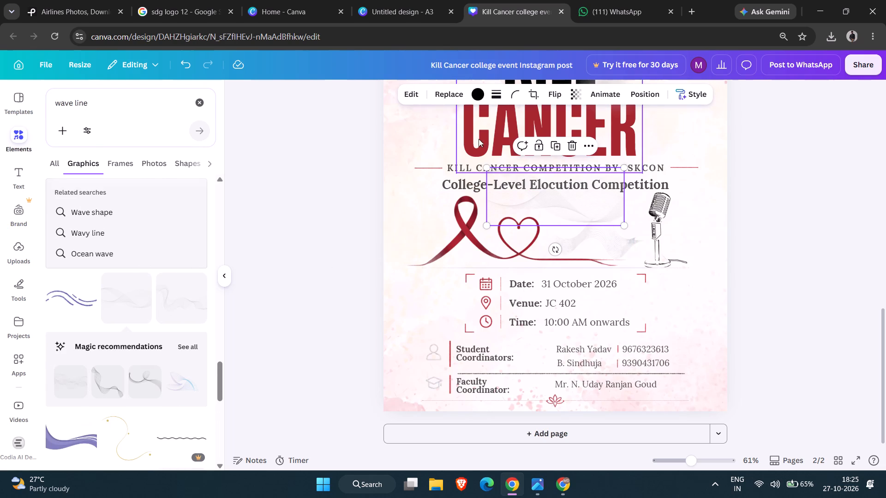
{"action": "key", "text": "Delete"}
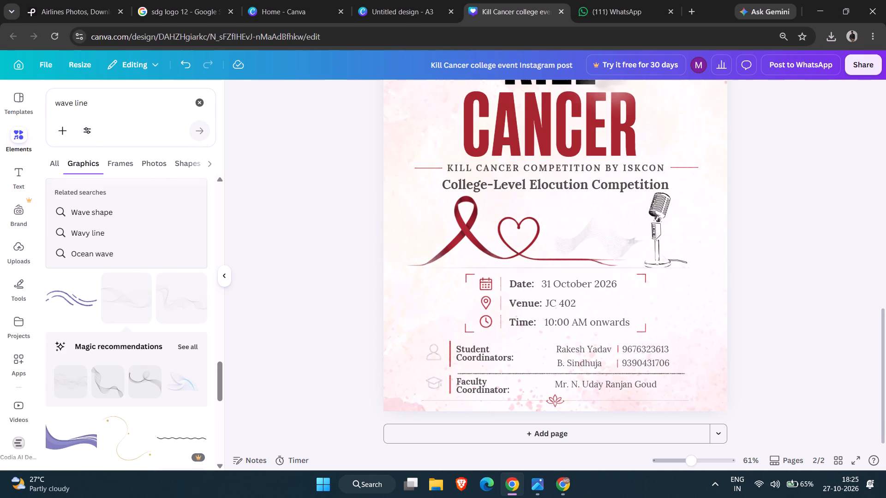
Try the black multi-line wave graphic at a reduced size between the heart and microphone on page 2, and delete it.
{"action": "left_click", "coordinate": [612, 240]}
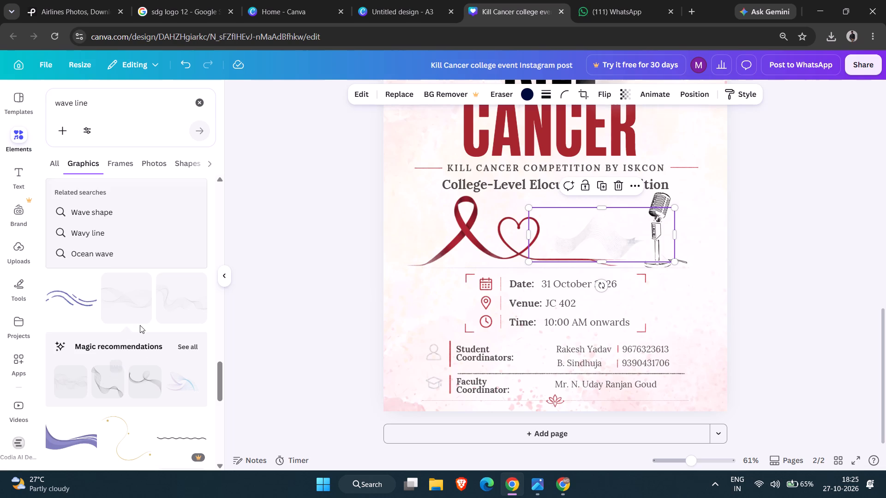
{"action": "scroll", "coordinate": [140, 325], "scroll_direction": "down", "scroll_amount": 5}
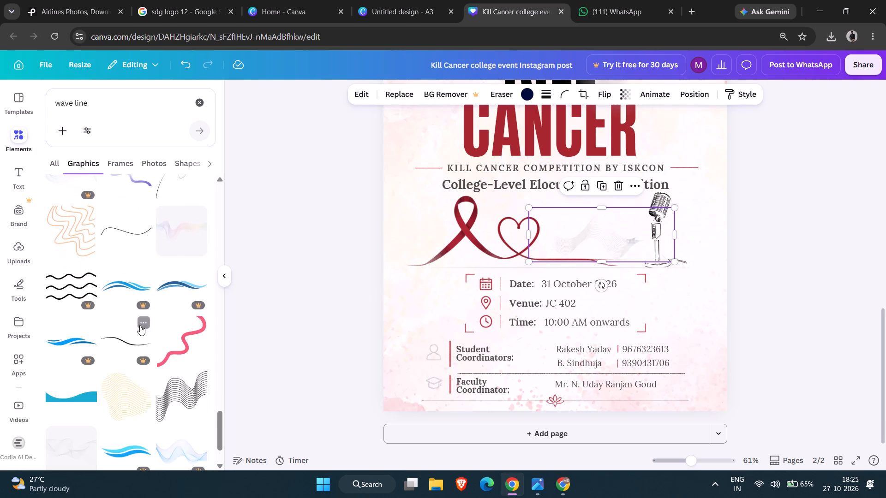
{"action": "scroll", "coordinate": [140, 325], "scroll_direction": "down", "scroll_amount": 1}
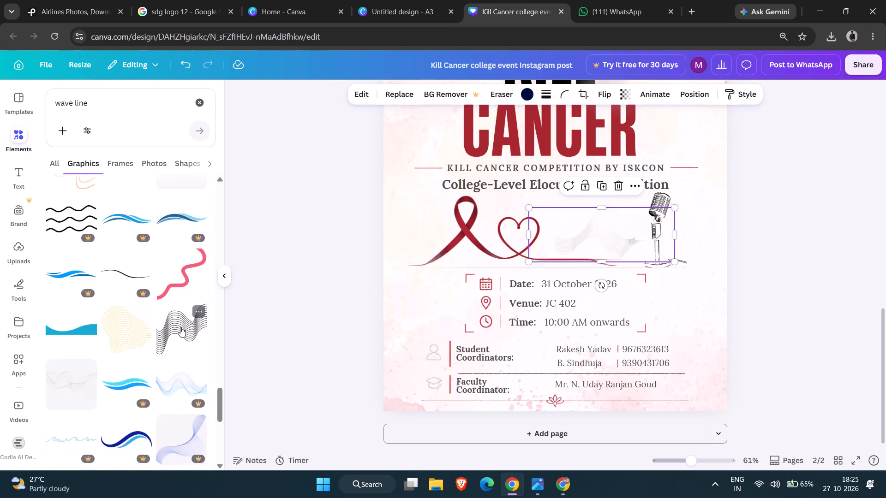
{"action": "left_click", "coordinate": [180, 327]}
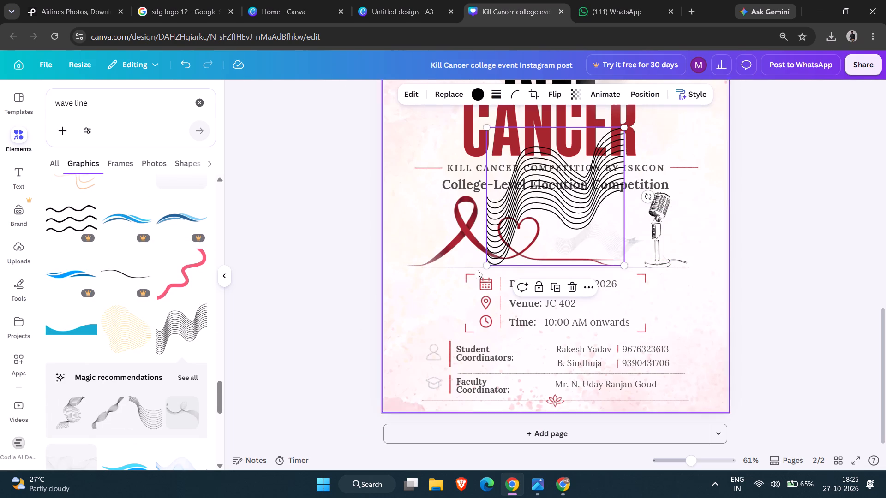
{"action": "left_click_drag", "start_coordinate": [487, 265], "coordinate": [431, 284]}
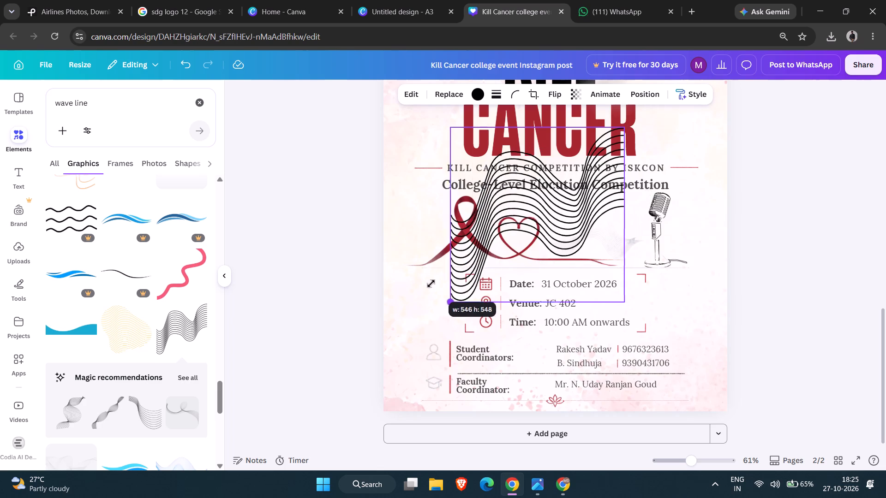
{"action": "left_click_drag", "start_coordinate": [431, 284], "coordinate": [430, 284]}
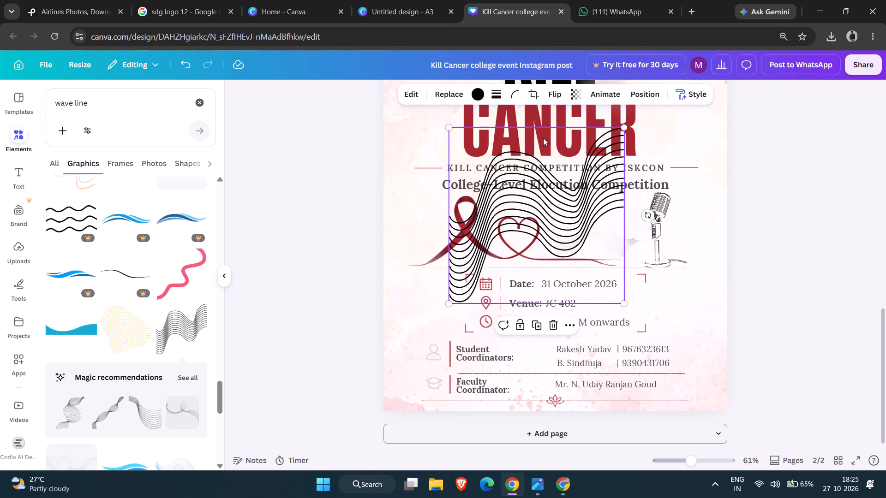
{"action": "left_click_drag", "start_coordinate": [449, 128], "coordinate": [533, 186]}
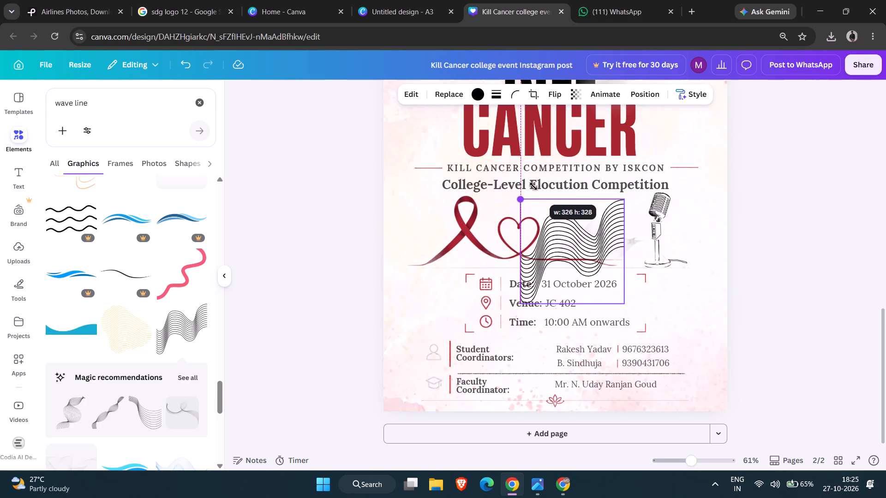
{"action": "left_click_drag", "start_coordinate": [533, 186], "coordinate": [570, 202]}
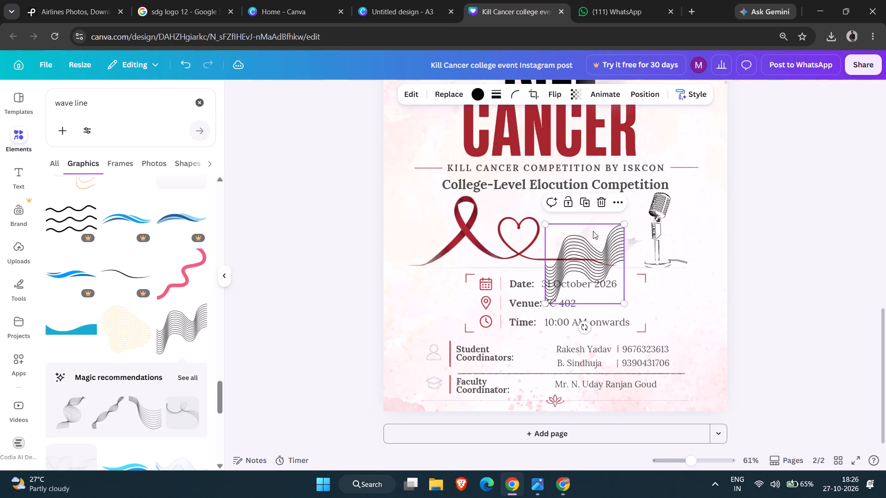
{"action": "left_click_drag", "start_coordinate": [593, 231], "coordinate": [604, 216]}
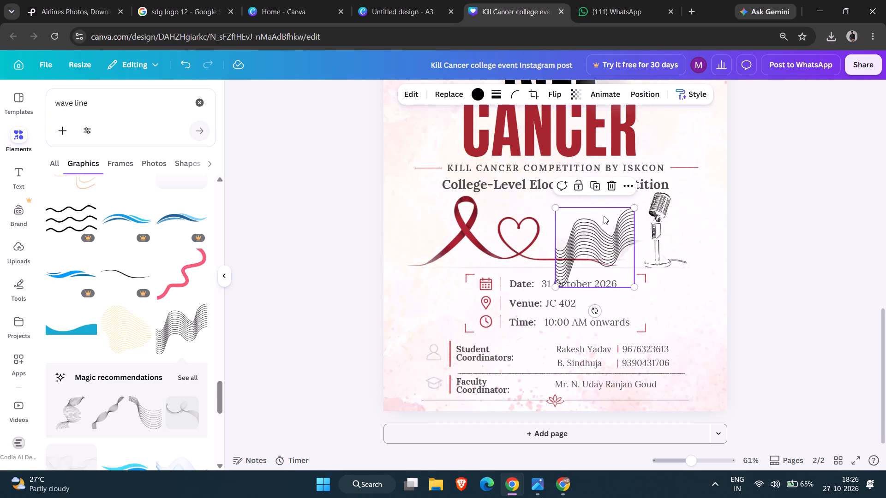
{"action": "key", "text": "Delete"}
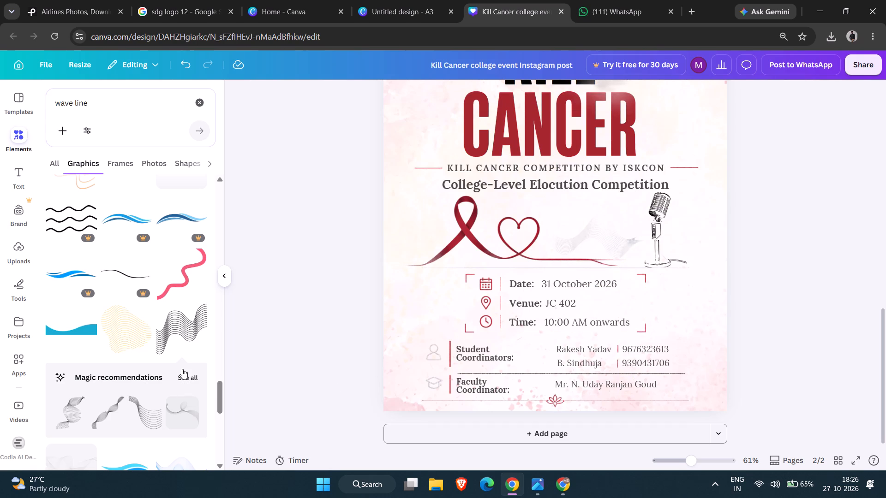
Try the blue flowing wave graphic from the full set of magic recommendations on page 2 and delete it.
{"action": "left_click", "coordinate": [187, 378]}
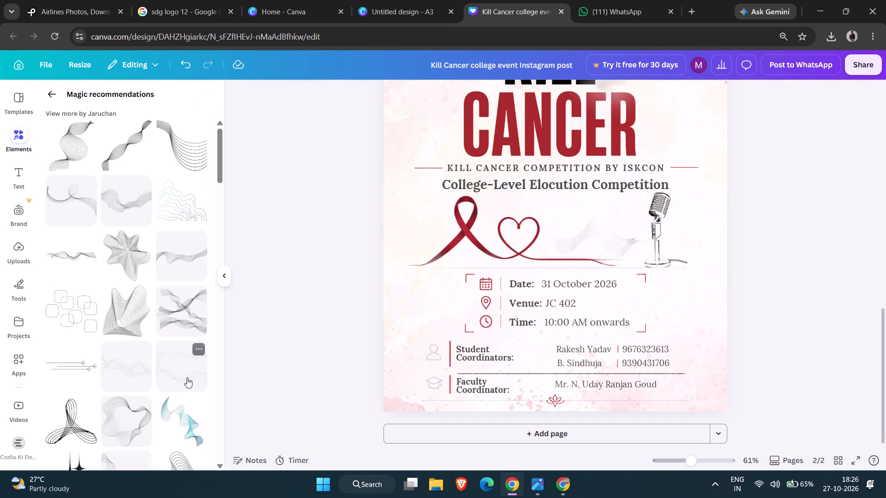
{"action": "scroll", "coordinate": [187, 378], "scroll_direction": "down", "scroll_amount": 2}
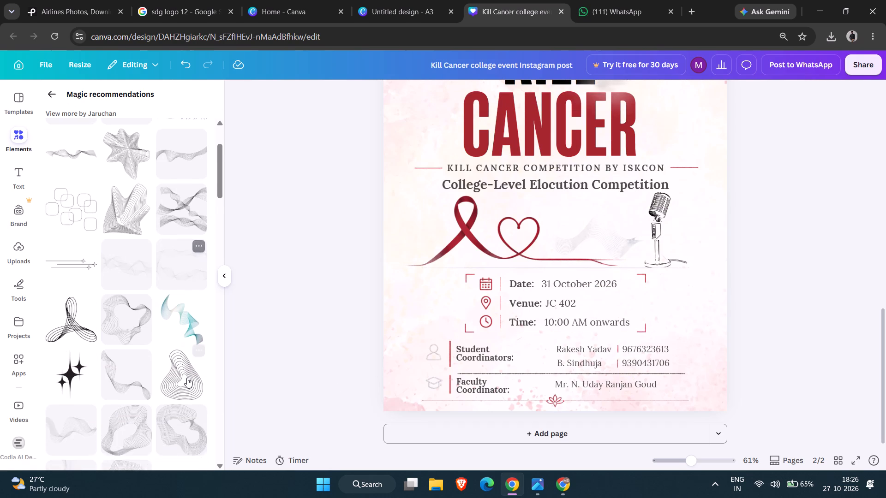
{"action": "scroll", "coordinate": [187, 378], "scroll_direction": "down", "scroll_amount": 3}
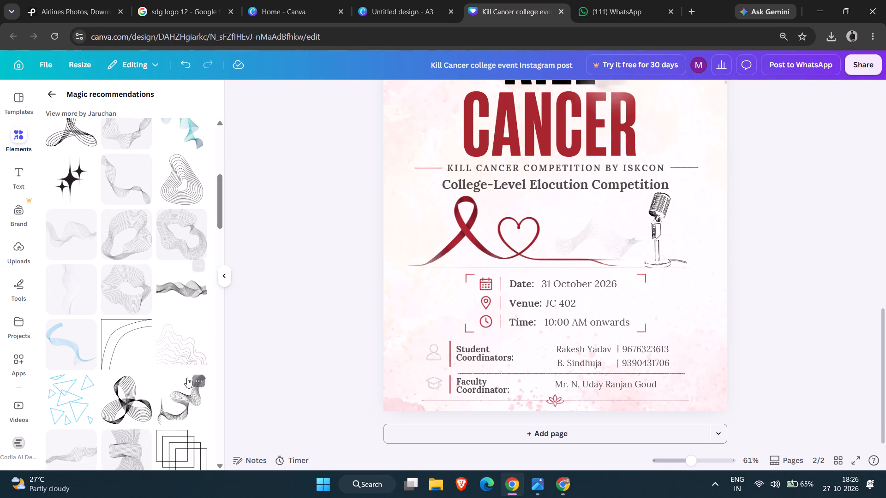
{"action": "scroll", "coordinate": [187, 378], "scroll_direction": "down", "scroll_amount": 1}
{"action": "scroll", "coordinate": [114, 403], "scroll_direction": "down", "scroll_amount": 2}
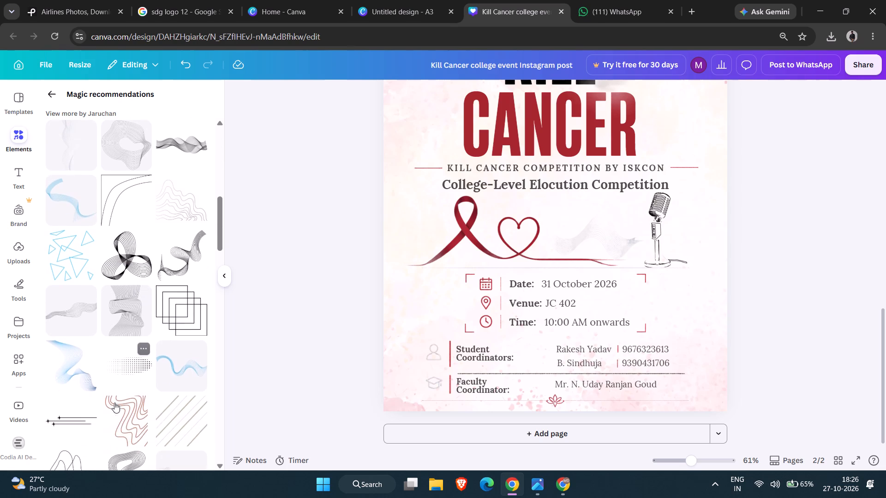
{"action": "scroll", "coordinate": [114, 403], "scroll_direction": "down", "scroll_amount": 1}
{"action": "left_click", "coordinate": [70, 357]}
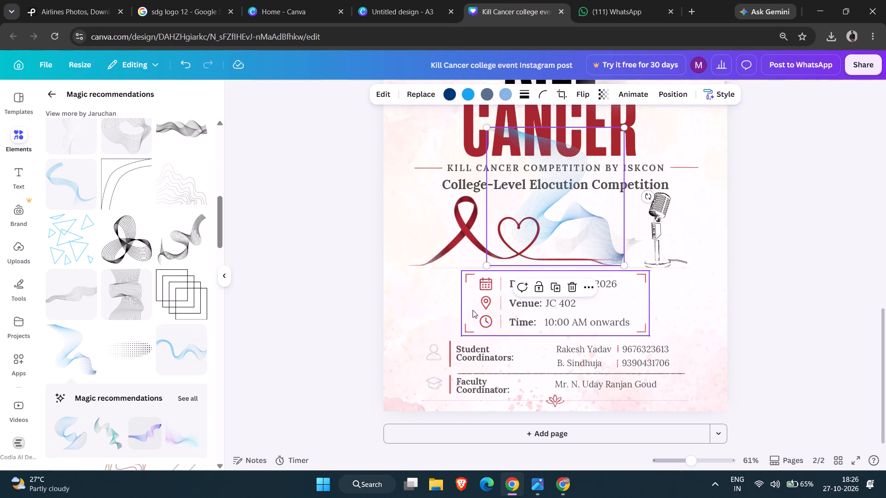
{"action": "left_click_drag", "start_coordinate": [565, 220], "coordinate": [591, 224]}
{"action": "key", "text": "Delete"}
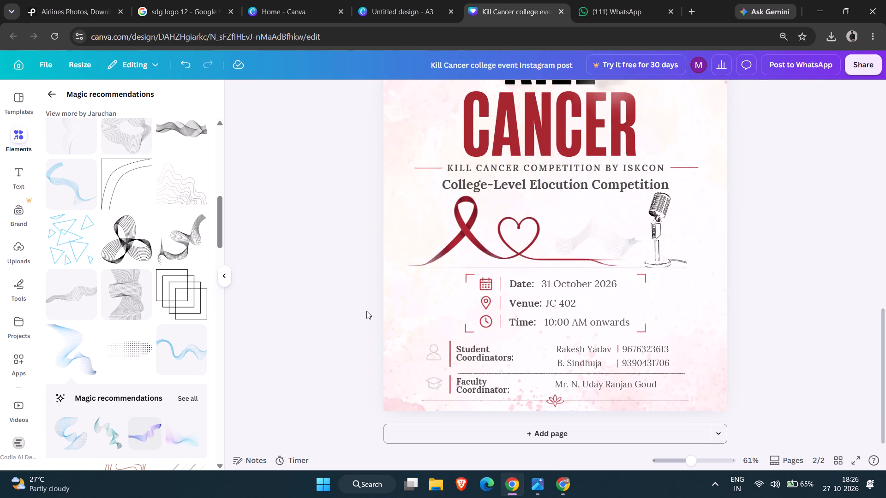
Examine more magic recommendations and further "wave line" graphics for one that suits the space beside the heart ribbon.
{"action": "scroll", "coordinate": [164, 368], "scroll_direction": "down", "scroll_amount": 4}
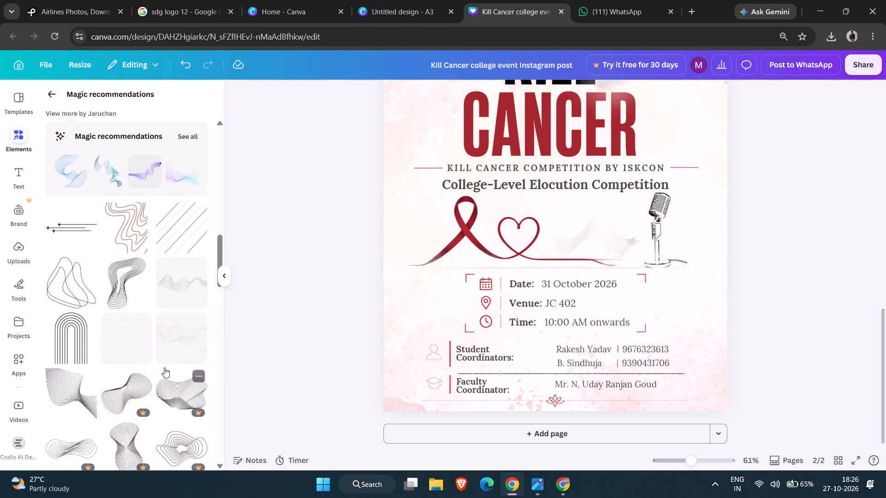
{"action": "scroll", "coordinate": [164, 368], "scroll_direction": "down", "scroll_amount": 4}
{"action": "scroll", "coordinate": [164, 368], "scroll_direction": "up", "scroll_amount": 14}
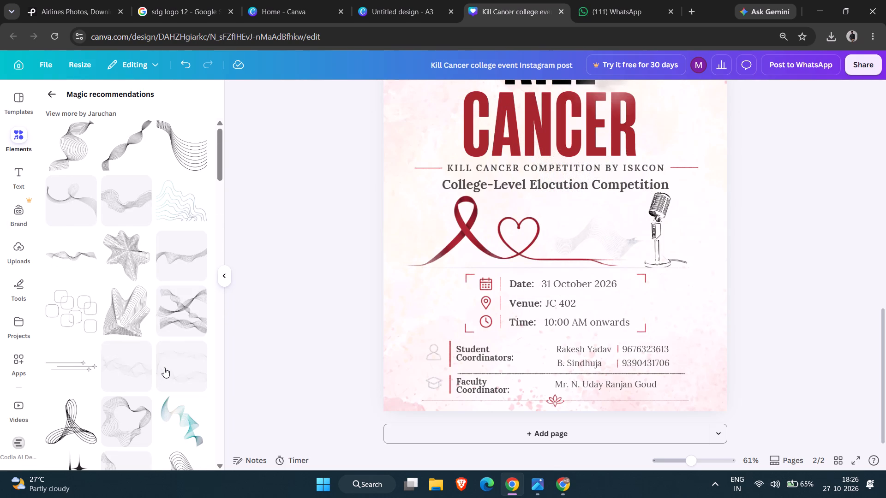
{"action": "scroll", "coordinate": [164, 368], "scroll_direction": "up", "scroll_amount": 3}
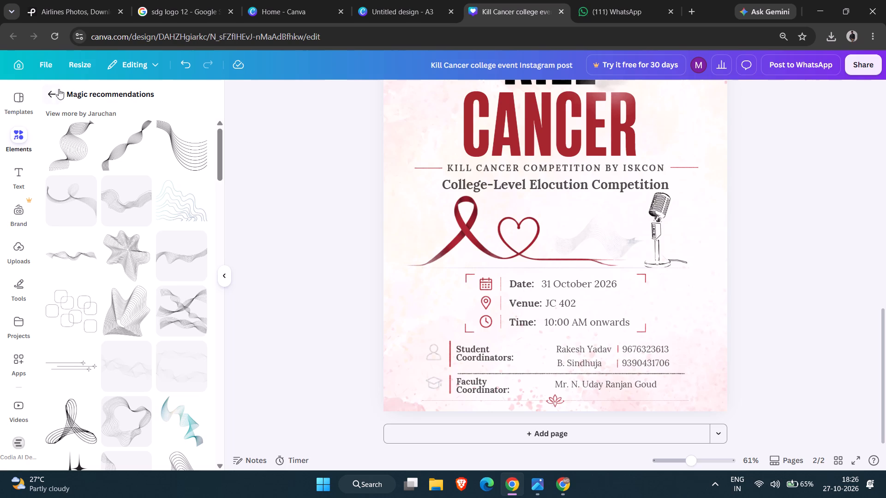
{"action": "left_click", "coordinate": [55, 93]}
{"action": "scroll", "coordinate": [145, 334], "scroll_direction": "down", "scroll_amount": 1}
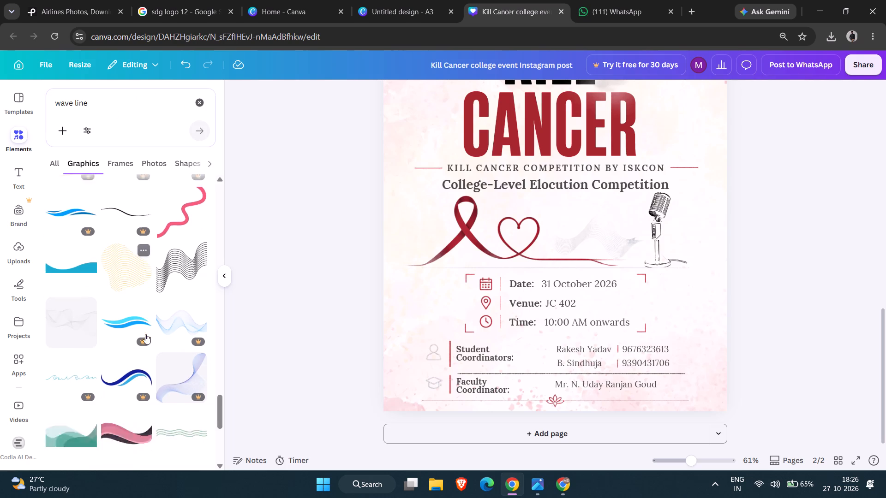
{"action": "scroll", "coordinate": [145, 334], "scroll_direction": "down", "scroll_amount": 4}
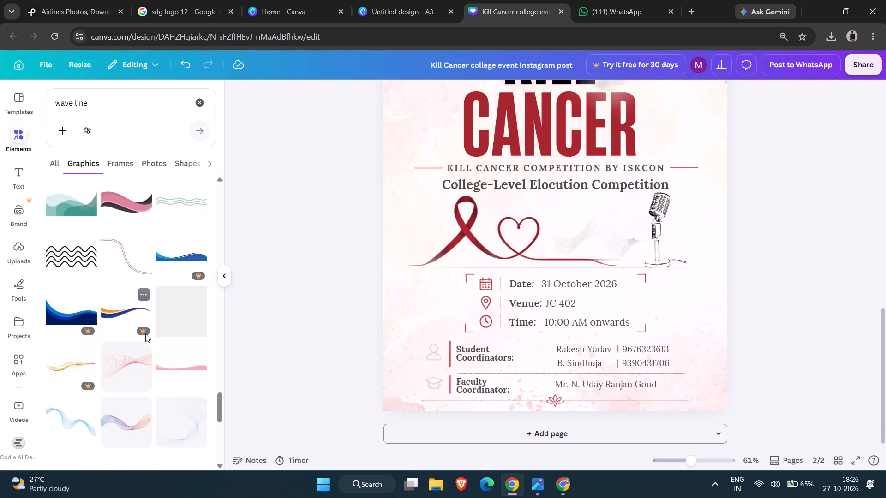
{"action": "scroll", "coordinate": [145, 334], "scroll_direction": "down", "scroll_amount": 1}
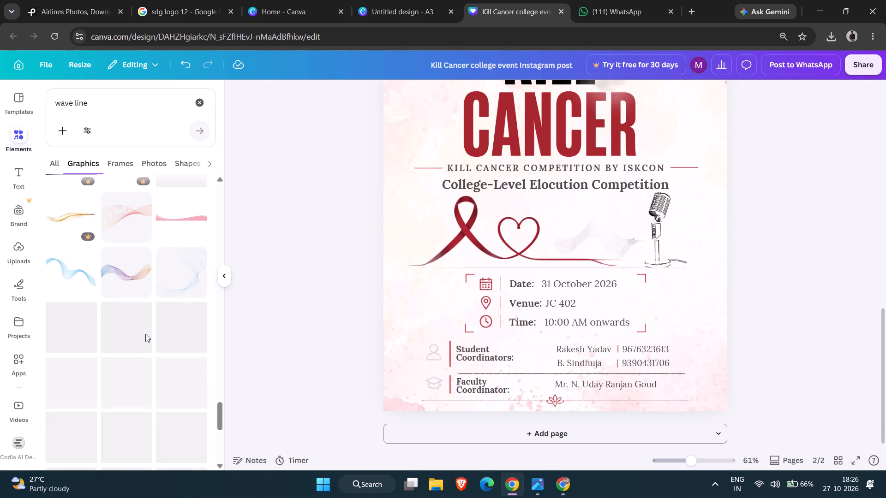
{"action": "scroll", "coordinate": [145, 334], "scroll_direction": "down", "scroll_amount": 1}
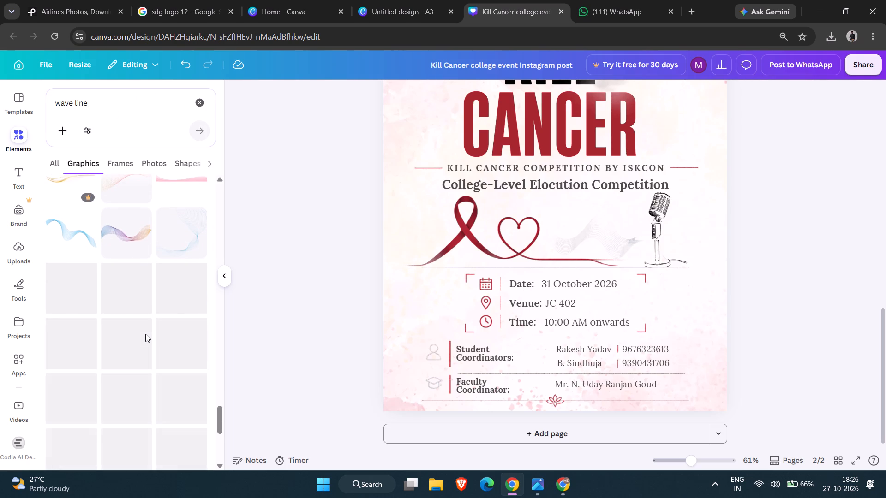
Reposition the faint grey wave graphic slightly lower between the heart ribbon and the microphone on page 2.
{"action": "left_click", "coordinate": [565, 222]}
{"action": "left_click_drag", "start_coordinate": [565, 222], "coordinate": [527, 203]}
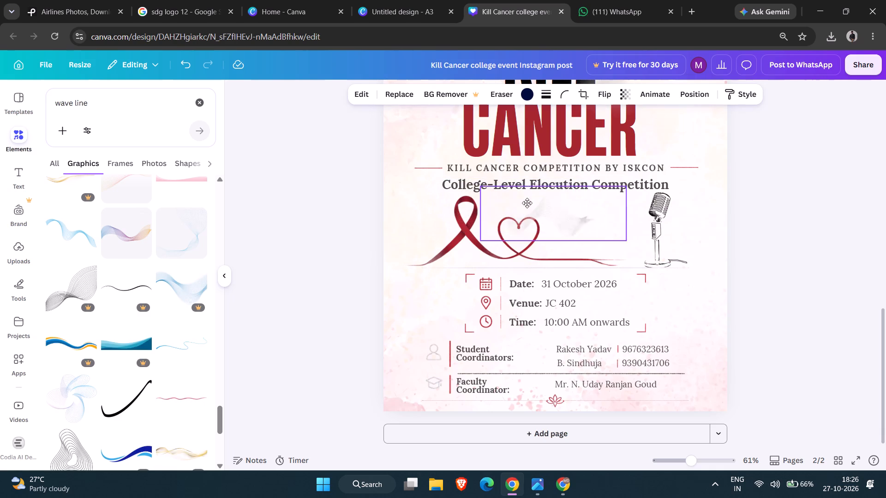
{"action": "left_click_drag", "start_coordinate": [527, 203], "coordinate": [563, 235]}
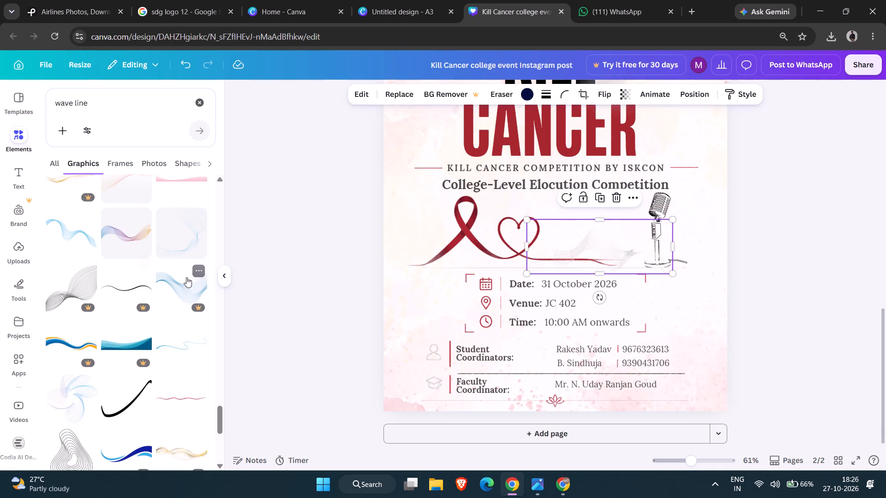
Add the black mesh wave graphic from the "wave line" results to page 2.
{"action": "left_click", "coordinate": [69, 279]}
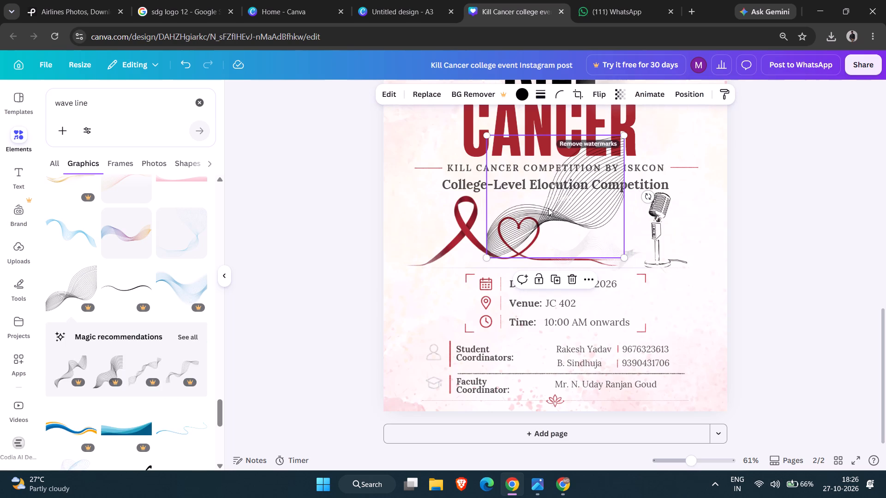
Move the black mesh wave aside and delete the faint grey wave graphic between the heart ribbon and the microphone.
{"action": "left_click_drag", "start_coordinate": [548, 208], "coordinate": [427, 226]}
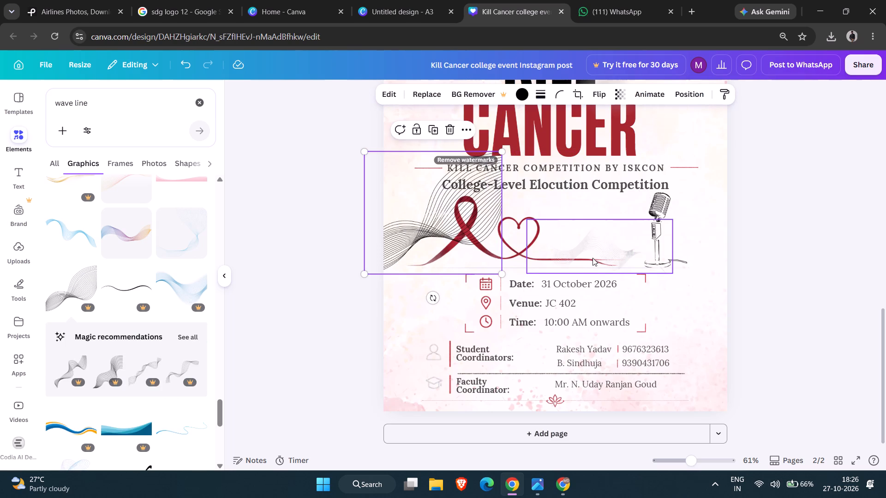
{"action": "left_click", "coordinate": [593, 258]}
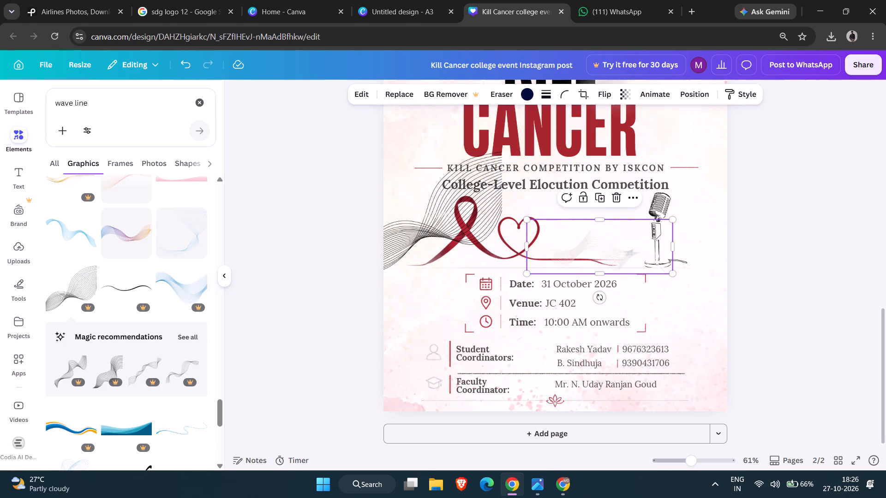
{"action": "key", "text": "Delete"}
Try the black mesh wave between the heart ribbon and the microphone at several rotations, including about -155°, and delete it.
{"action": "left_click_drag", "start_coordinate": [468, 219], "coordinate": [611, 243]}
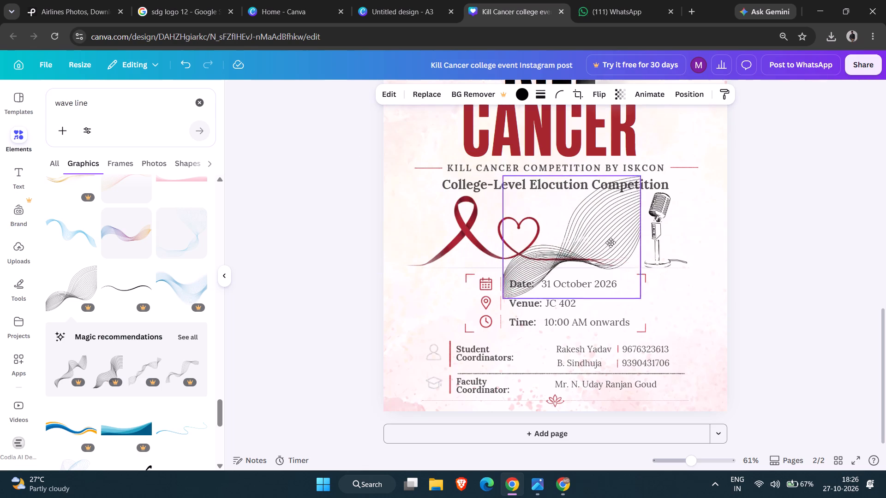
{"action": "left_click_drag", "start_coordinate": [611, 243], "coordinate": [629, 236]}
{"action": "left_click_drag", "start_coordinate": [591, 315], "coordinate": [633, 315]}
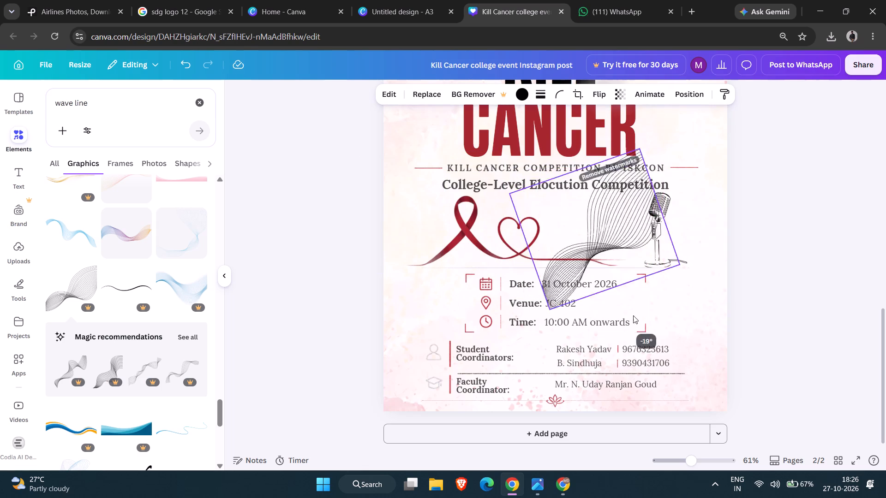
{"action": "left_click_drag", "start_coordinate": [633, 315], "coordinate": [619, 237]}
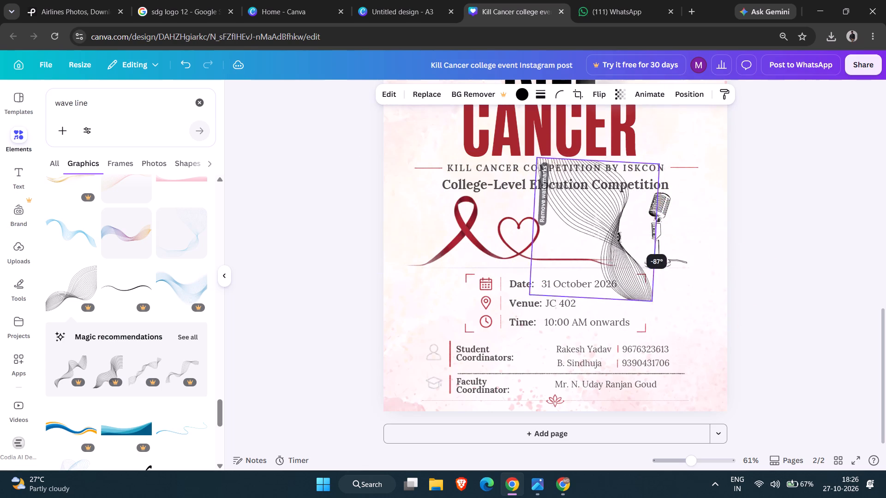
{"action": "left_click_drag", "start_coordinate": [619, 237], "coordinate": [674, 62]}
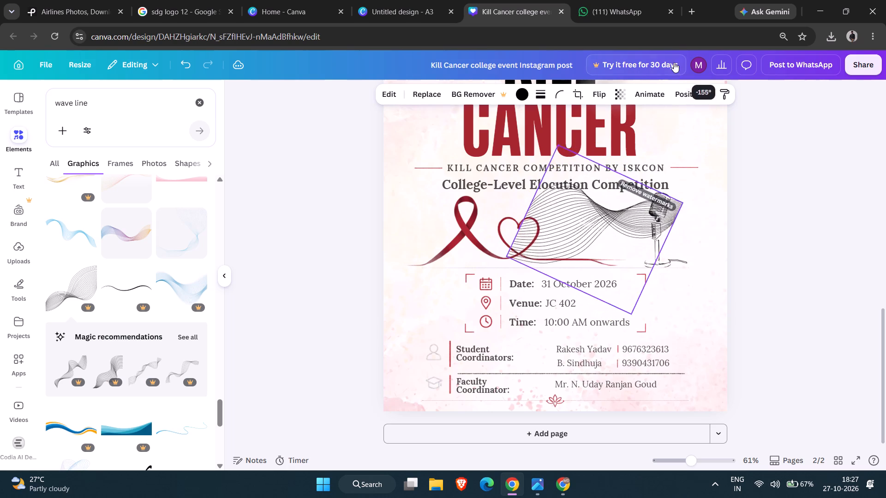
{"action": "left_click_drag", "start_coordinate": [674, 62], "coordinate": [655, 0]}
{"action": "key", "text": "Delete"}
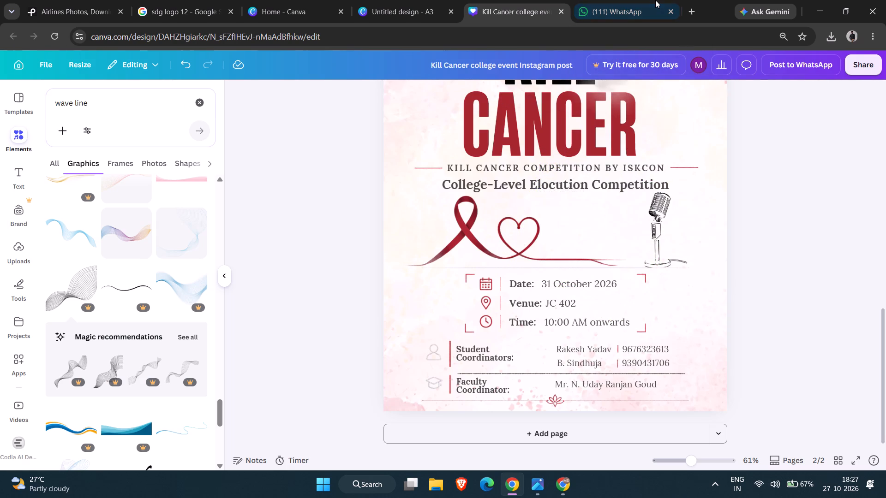
Add the thin black wavy line graphic from the "wave line" search results to page 2.
{"action": "scroll", "coordinate": [196, 315], "scroll_direction": "down", "scroll_amount": 1}
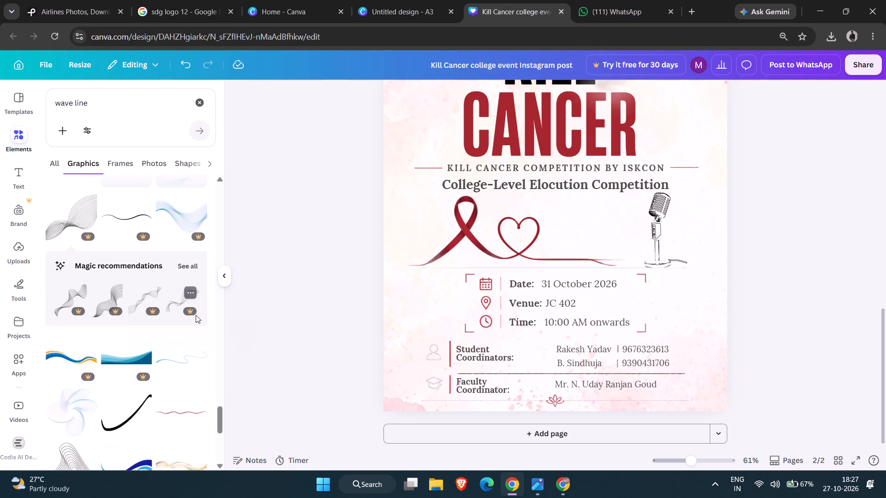
{"action": "scroll", "coordinate": [196, 315], "scroll_direction": "down", "scroll_amount": 2}
{"action": "scroll", "coordinate": [139, 376], "scroll_direction": "up", "scroll_amount": 2}
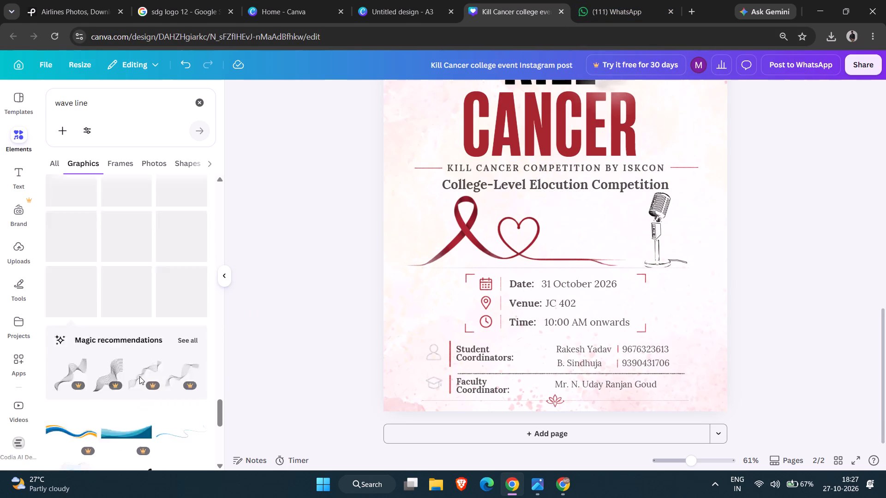
{"action": "scroll", "coordinate": [139, 376], "scroll_direction": "up", "scroll_amount": 14}
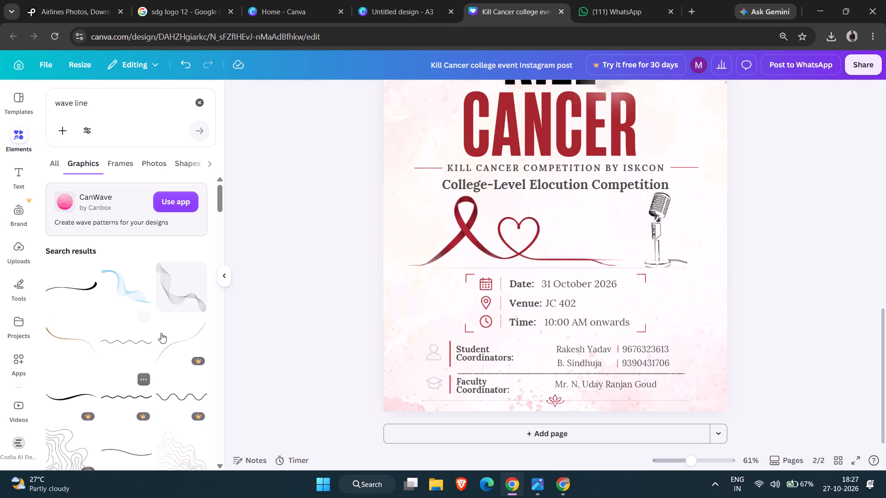
{"action": "left_click", "coordinate": [142, 351]}
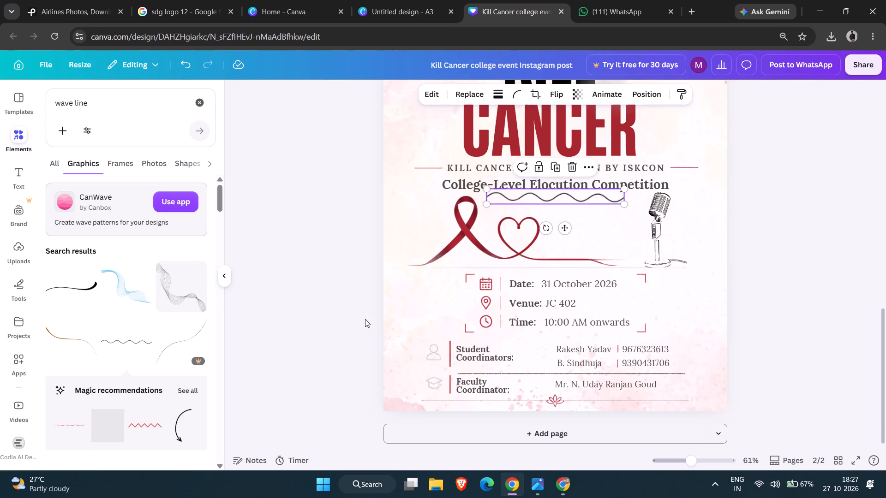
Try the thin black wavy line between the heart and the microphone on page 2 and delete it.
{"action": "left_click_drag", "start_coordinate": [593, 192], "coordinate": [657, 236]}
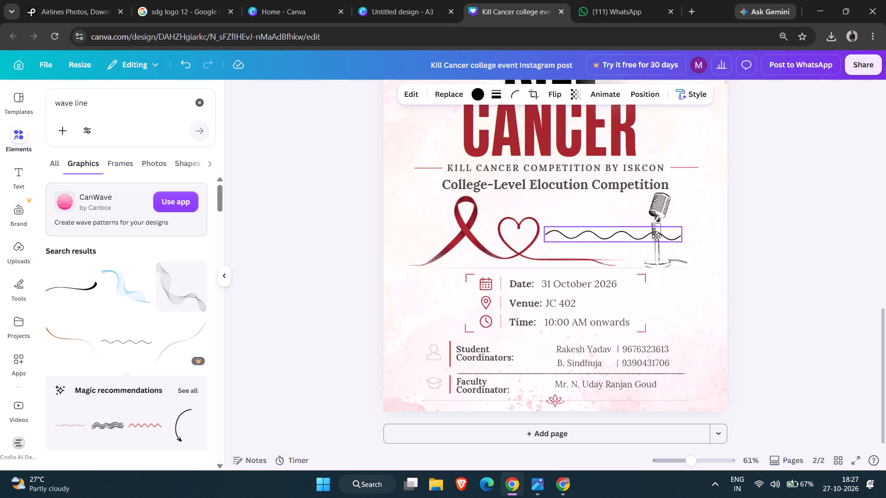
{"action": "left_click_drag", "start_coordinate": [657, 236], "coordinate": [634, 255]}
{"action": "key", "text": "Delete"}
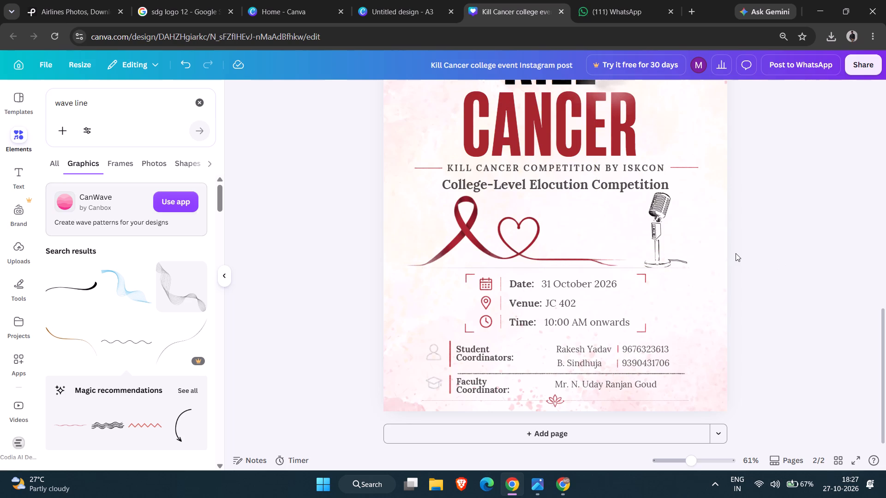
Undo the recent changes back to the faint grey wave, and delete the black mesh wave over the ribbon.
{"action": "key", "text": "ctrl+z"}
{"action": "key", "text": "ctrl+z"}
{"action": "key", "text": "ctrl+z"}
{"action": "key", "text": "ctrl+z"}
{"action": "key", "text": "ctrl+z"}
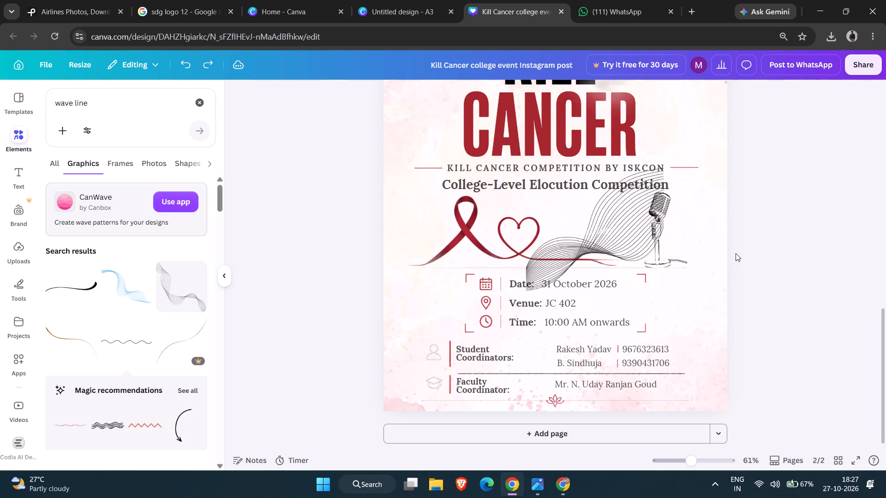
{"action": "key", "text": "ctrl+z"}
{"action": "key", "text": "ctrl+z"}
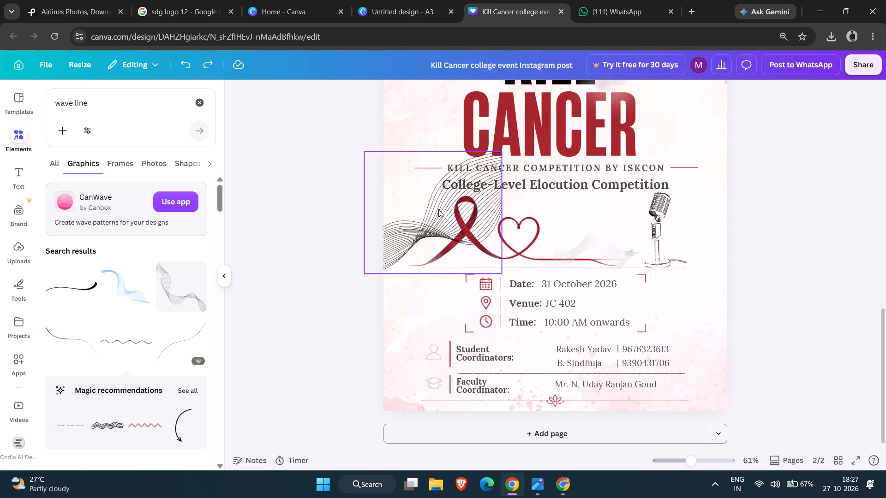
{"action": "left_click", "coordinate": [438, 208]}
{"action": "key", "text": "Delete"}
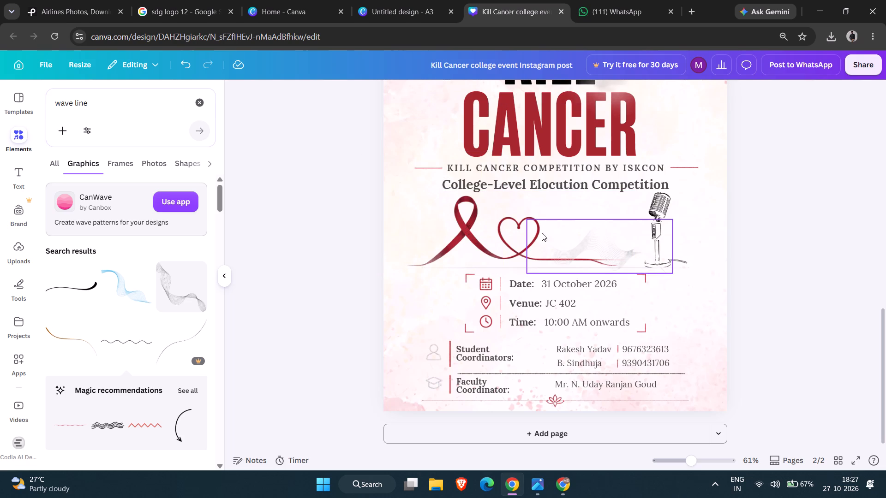
Nudge the faint grey wave graphic sideways and slightly up so it reaches the microphone stand on page 2.
{"action": "left_click", "coordinate": [568, 243]}
{"action": "key", "text": "Right"}
{"action": "key", "text": "Right"}
{"action": "key", "text": "Right"}
{"action": "key", "text": "Right"}
{"action": "key", "text": "Right"}
{"action": "key", "text": "Right"}
{"action": "key", "text": "Right"}
{"action": "key", "text": "Right"}
{"action": "key", "text": "Right"}
{"action": "key", "text": "Right"}
{"action": "key", "text": "Right"}
{"action": "key", "text": "Right"}
{"action": "key", "text": "Right"}
{"action": "key", "text": "Right"}
{"action": "key", "text": "Right"}
{"action": "key", "text": "Right"}
{"action": "key", "text": "Right"}
{"action": "key", "text": "Right"}
{"action": "key", "text": "Right"}
{"action": "key", "text": "Right"}
{"action": "key", "text": "Right"}
{"action": "key", "text": "Right"}
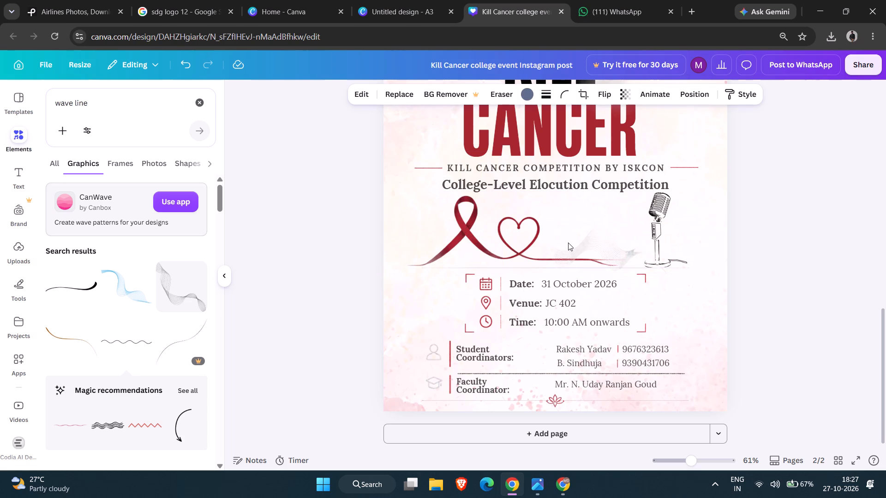
{"action": "key", "text": "Right"}
{"action": "key", "text": "Up"}
{"action": "key", "text": "Up"}
{"action": "key", "text": "Up"}
{"action": "key", "text": "Up"}
{"action": "key", "text": "Right"}
{"action": "key", "text": "Right"}
{"action": "left_click", "coordinate": [354, 304]}
Search the graphics for "person icon", add the black outlined person, shrink it to icon size and place it beside Student Coordinators on page 2.
{"action": "left_click_drag", "start_coordinate": [123, 108], "coordinate": [10, 101]}
{"action": "key", "text": "BackSpace"}
{"action": "type", "text": "per"}
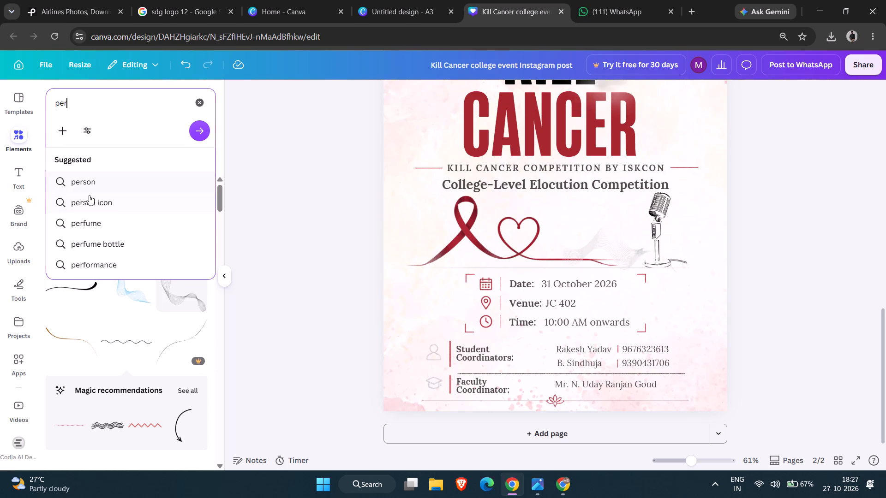
{"action": "left_click", "coordinate": [93, 200]}
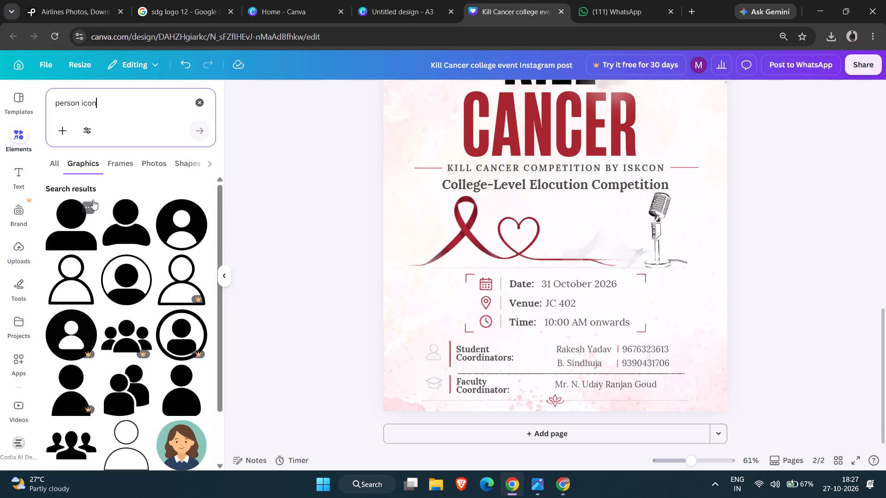
{"action": "left_click", "coordinate": [68, 281]}
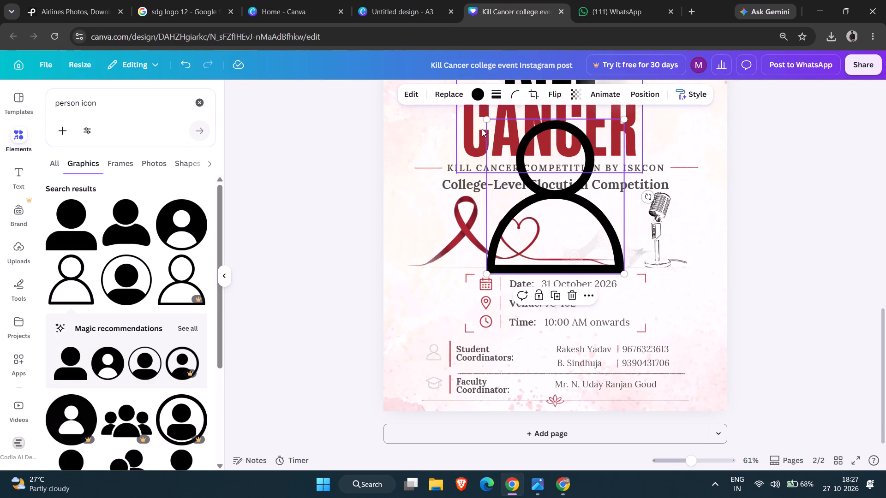
{"action": "left_click_drag", "start_coordinate": [485, 119], "coordinate": [610, 257]}
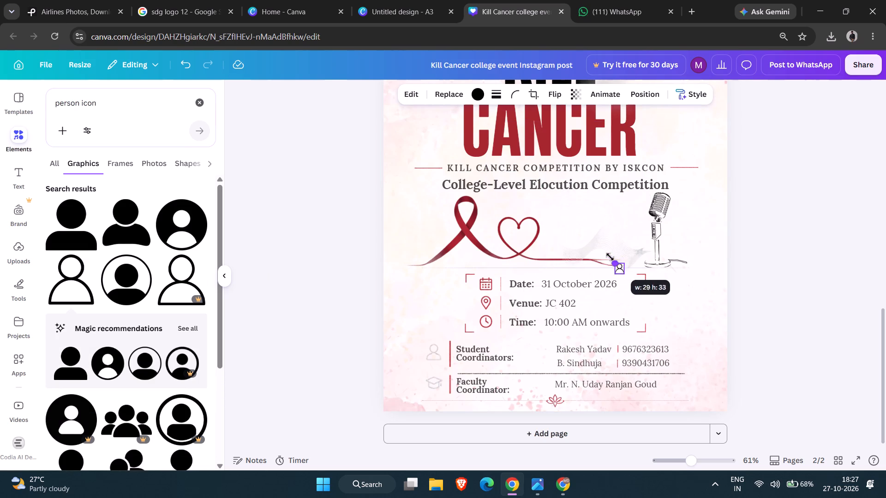
{"action": "left_click_drag", "start_coordinate": [610, 257], "coordinate": [626, 244]}
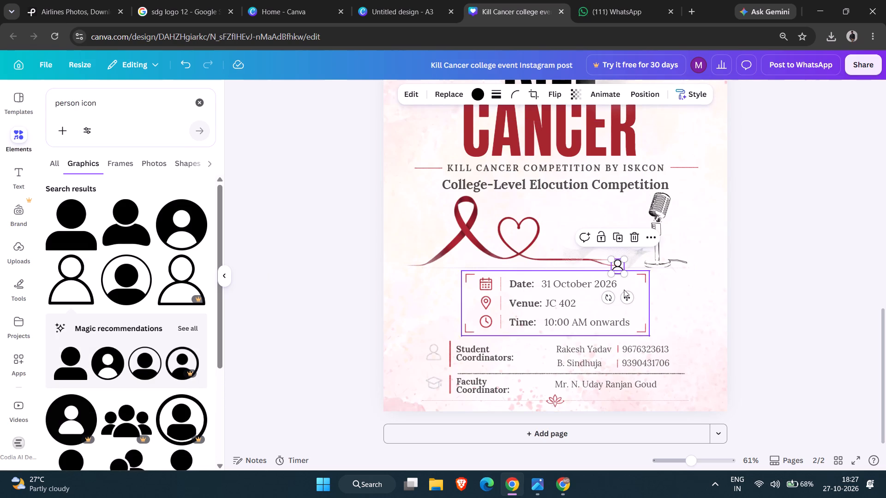
{"action": "left_click_drag", "start_coordinate": [624, 295], "coordinate": [440, 381]}
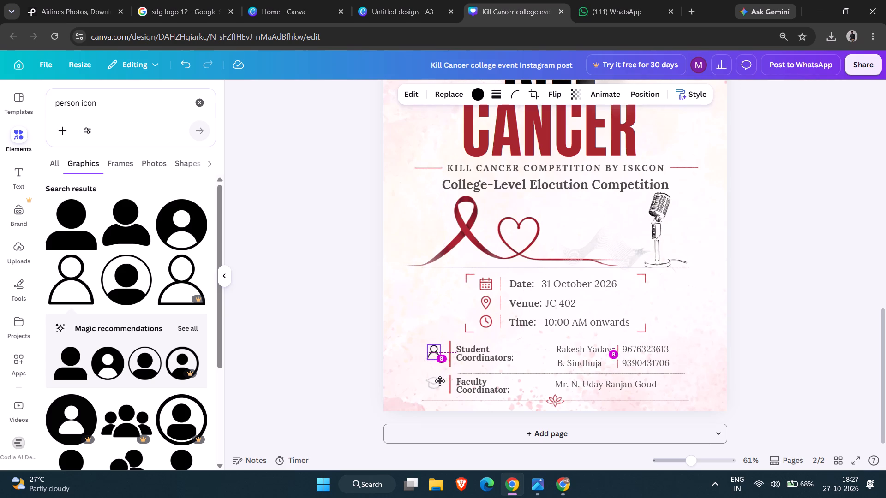
{"action": "left_click_drag", "start_coordinate": [440, 381], "coordinate": [439, 381]}
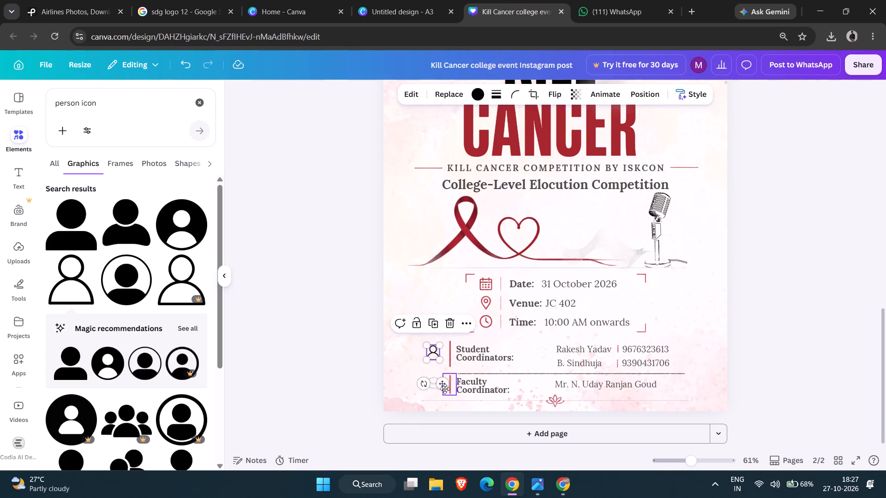
{"action": "left_click_drag", "start_coordinate": [444, 387], "coordinate": [427, 388]}
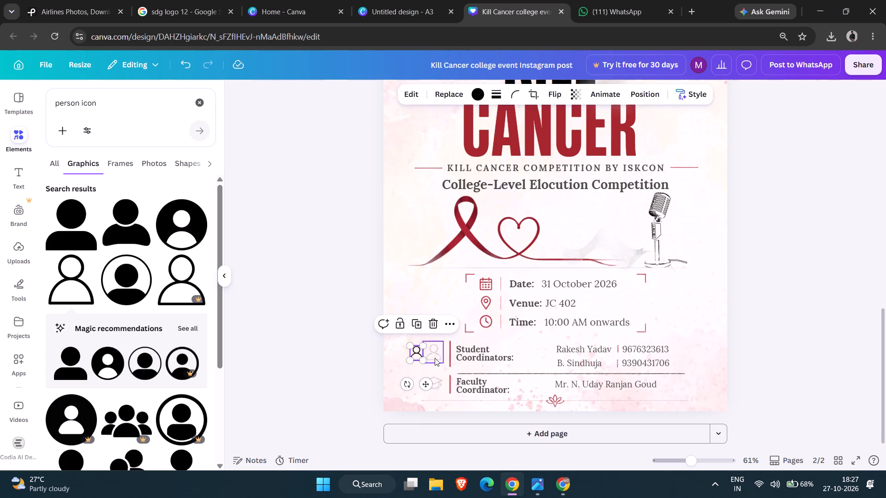
Delete the faint person icon beside Student Coordinators and nudge the new black person icon into its place.
{"action": "left_click", "coordinate": [435, 358]}
{"action": "key", "text": "Delete"}
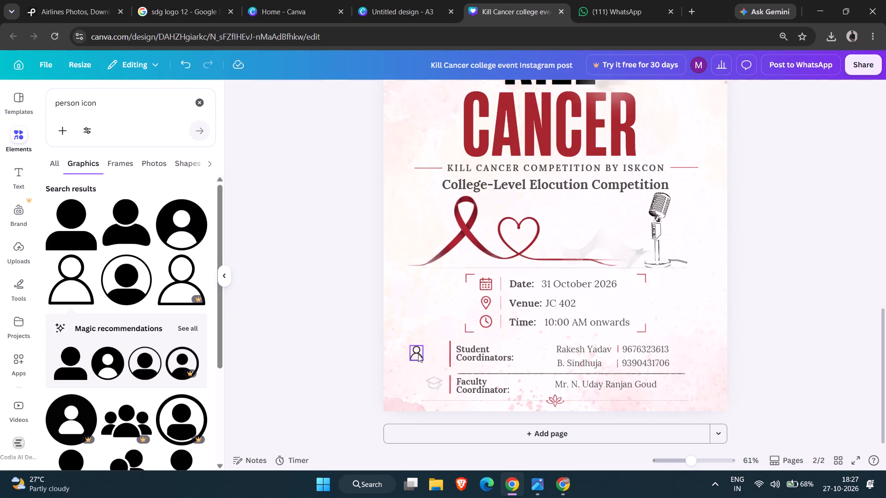
{"action": "left_click", "coordinate": [416, 355]}
{"action": "key", "text": "Right"}
{"action": "key", "text": "Right"}
{"action": "key", "text": "Right"}
{"action": "key", "text": "Right"}
{"action": "key", "text": "Right"}
{"action": "key", "text": "Right"}
{"action": "key", "text": "Right"}
{"action": "key", "text": "Right"}
{"action": "key", "text": "Right"}
{"action": "key", "text": "Right"}
{"action": "key", "text": "Right"}
{"action": "key", "text": "Right"}
{"action": "key", "text": "Right"}
{"action": "key", "text": "Right"}
{"action": "key", "text": "Right"}
{"action": "key", "text": "Right"}
{"action": "key", "text": "Right"}
{"action": "key", "text": "Right"}
{"action": "key", "text": "Right"}
{"action": "key", "text": "Right"}
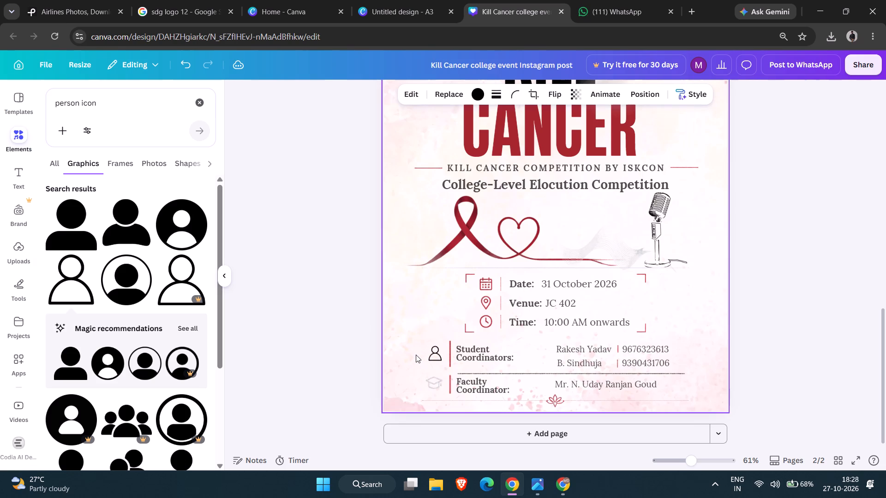
{"action": "key", "text": "Down"}
{"action": "key", "text": "Left"}
{"action": "key", "text": "Left"}
{"action": "key", "text": "Left"}
{"action": "key", "text": "Left"}
{"action": "key", "text": "Down"}
{"action": "key", "text": "Down"}
{"action": "key", "text": "Down"}
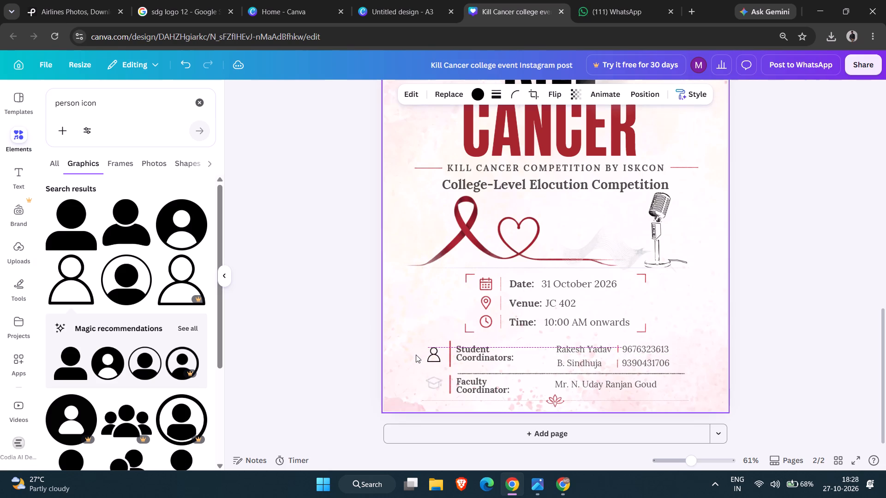
Search the graphics for "cap" and add the black outlined graduation cap to replace the faint one beside Faculty Coordinator.
{"action": "left_click", "coordinate": [431, 380]}
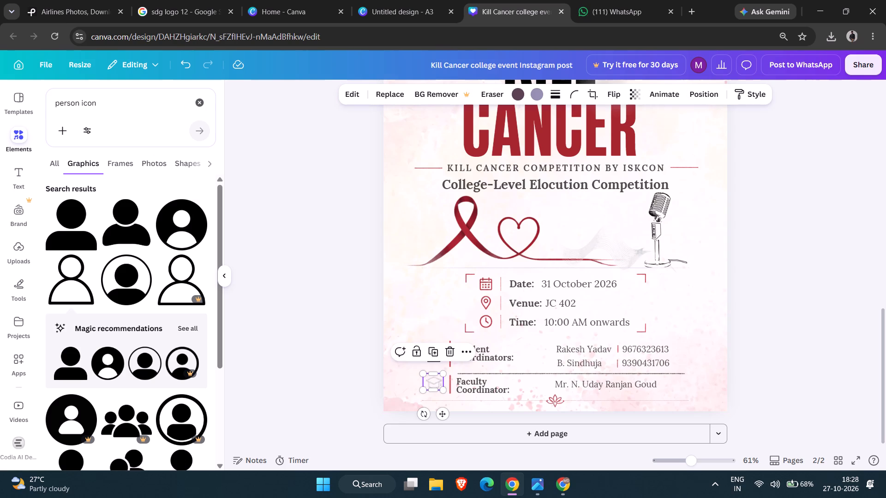
{"action": "left_click_drag", "start_coordinate": [116, 102], "coordinate": [29, 102]}
{"action": "key", "text": "BackSpace"}
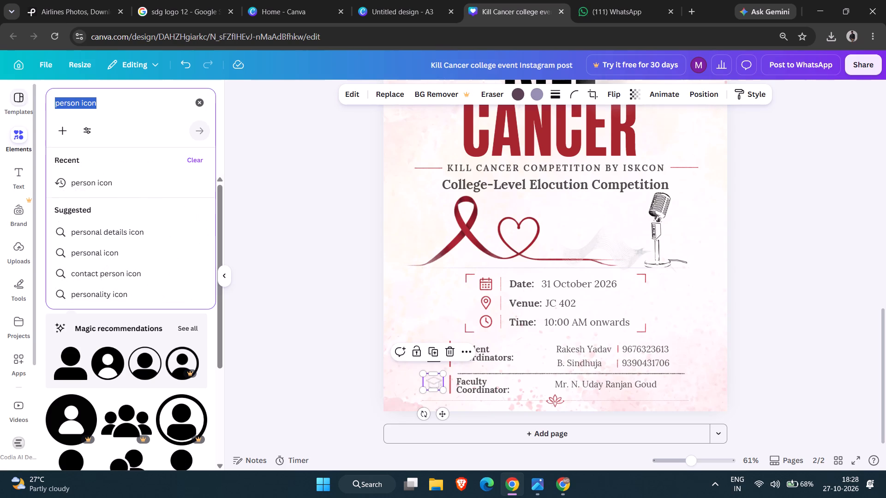
{"action": "type", "text": "gra"}
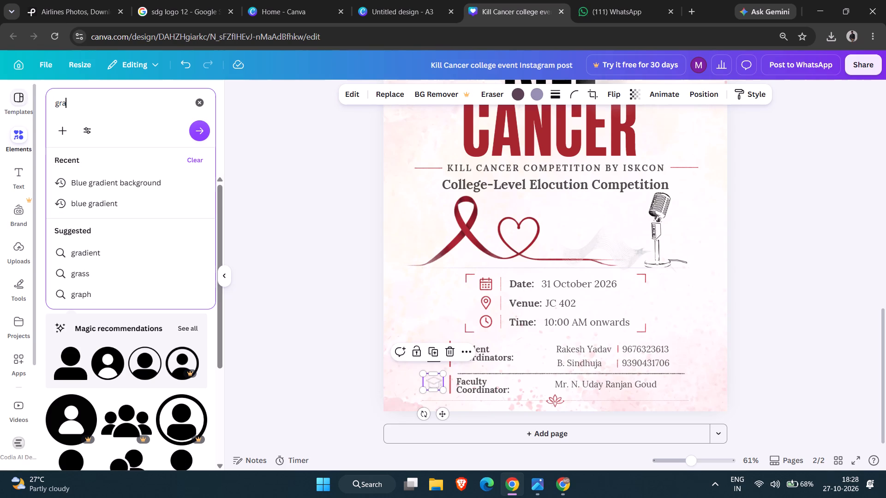
{"action": "key", "text": "BackSpace"}
{"action": "key", "text": "BackSpace"}
{"action": "key", "text": "BackSpace"}
{"action": "key", "text": "BackSpace"}
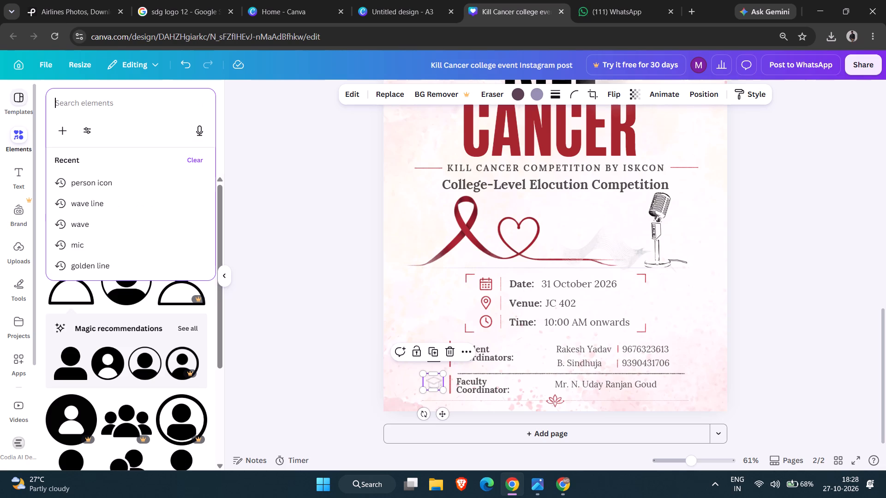
{"action": "type", "text": "cap"}
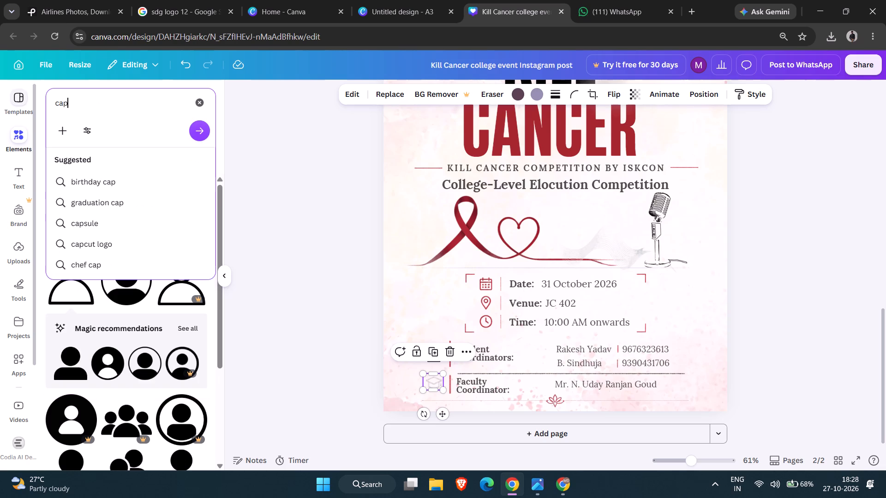
{"action": "key", "text": "Return"}
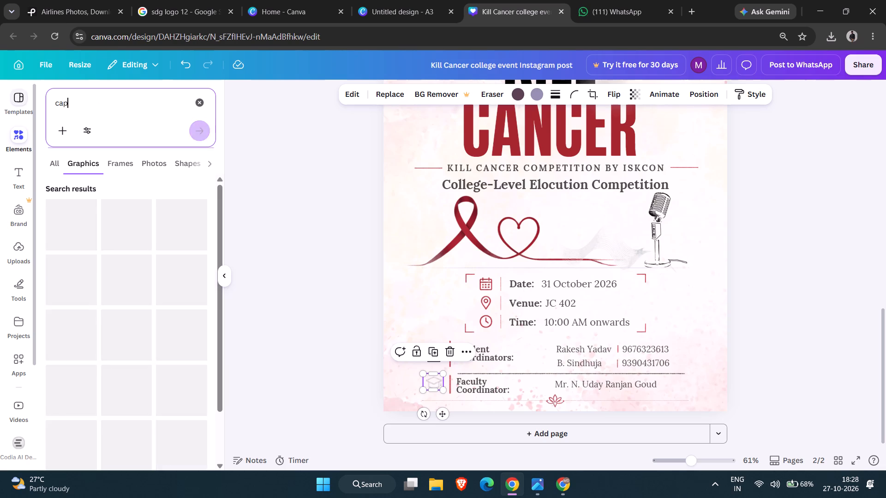
{"action": "scroll", "coordinate": [102, 338], "scroll_direction": "down", "scroll_amount": 1}
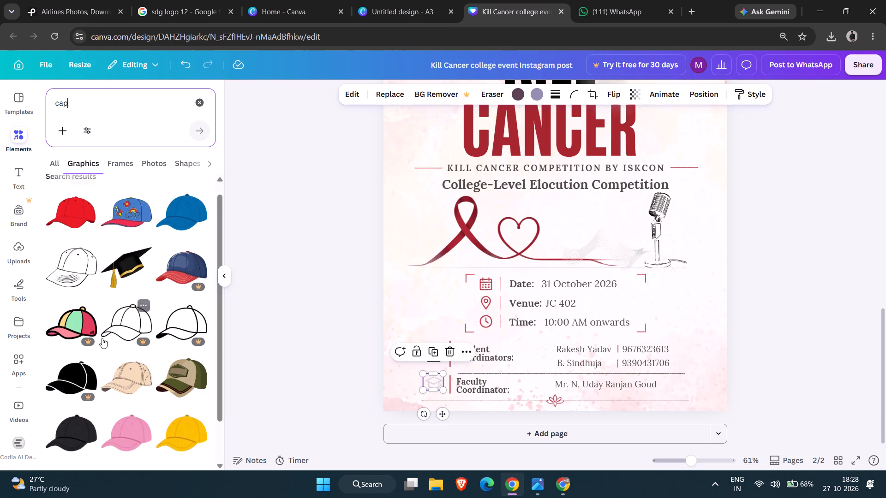
{"action": "scroll", "coordinate": [102, 338], "scroll_direction": "down", "scroll_amount": 3}
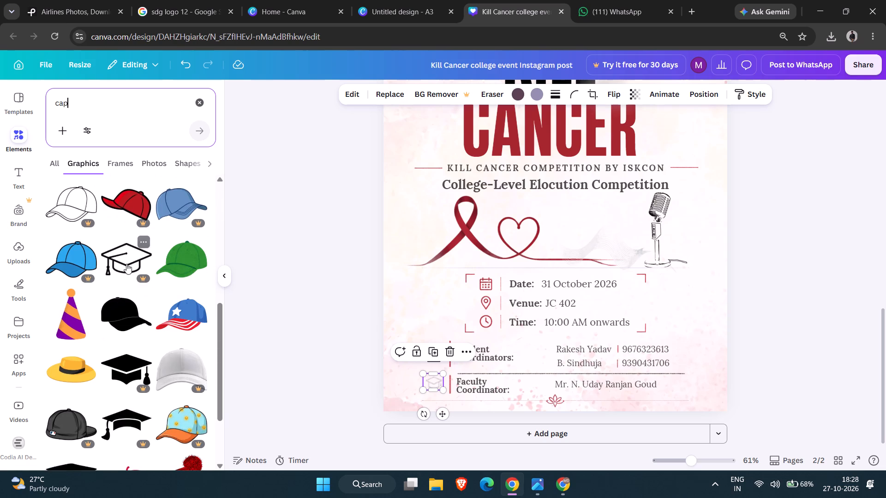
{"action": "left_click", "coordinate": [126, 264]}
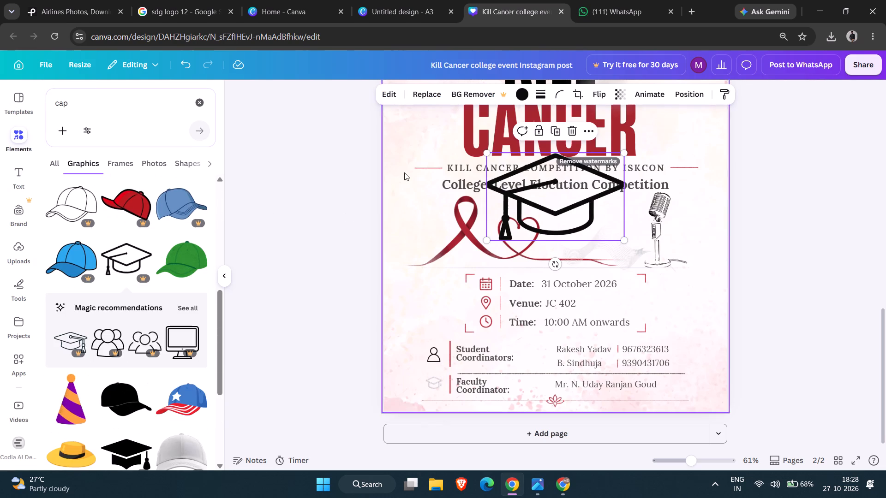
Shrink the black graduation cap to icon size, about 70 × 44, and place it over the faint cap beside Faculty Coordinator.
{"action": "left_click_drag", "start_coordinate": [486, 241], "coordinate": [607, 194]}
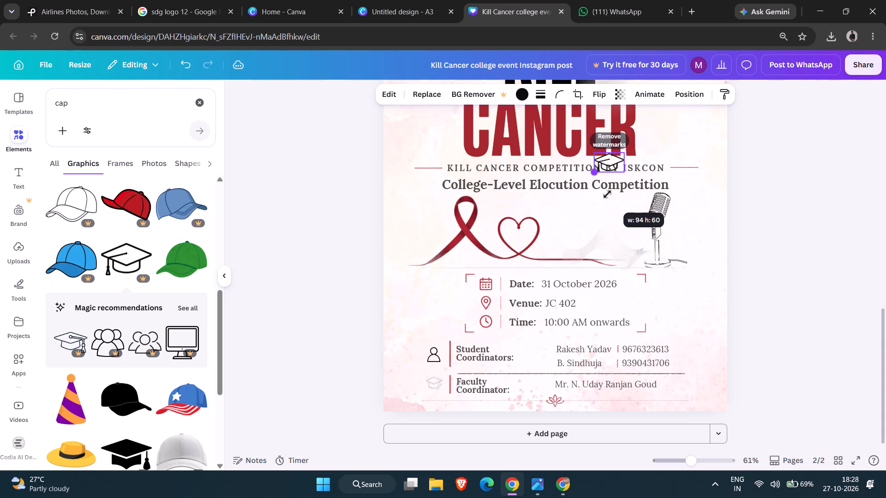
{"action": "left_click_drag", "start_coordinate": [607, 194], "coordinate": [611, 191]}
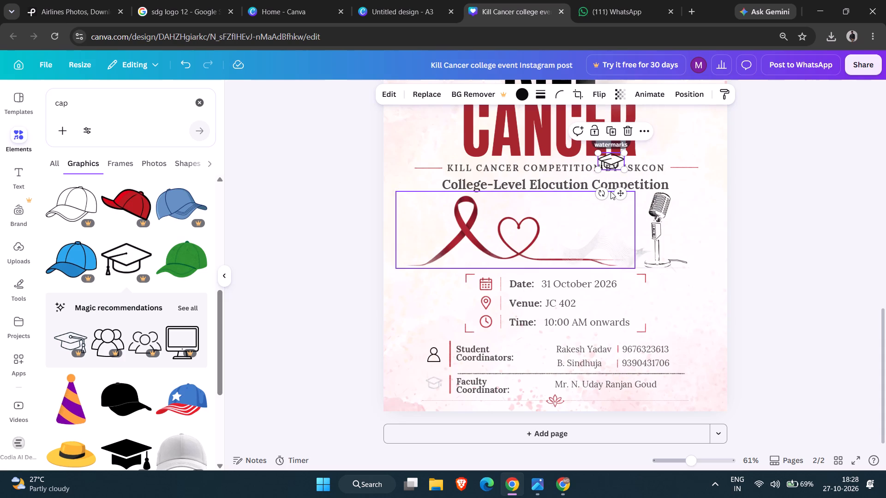
{"action": "left_click_drag", "start_coordinate": [615, 161], "coordinate": [554, 219]}
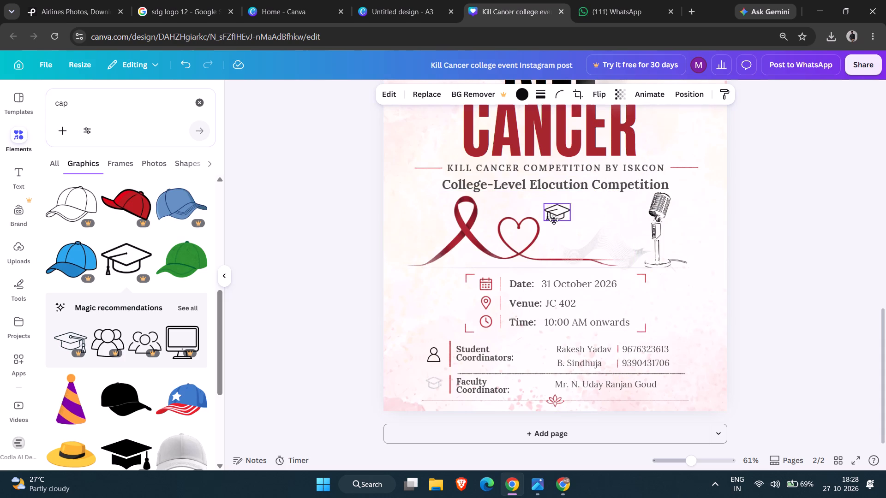
{"action": "left_click_drag", "start_coordinate": [554, 219], "coordinate": [440, 383]}
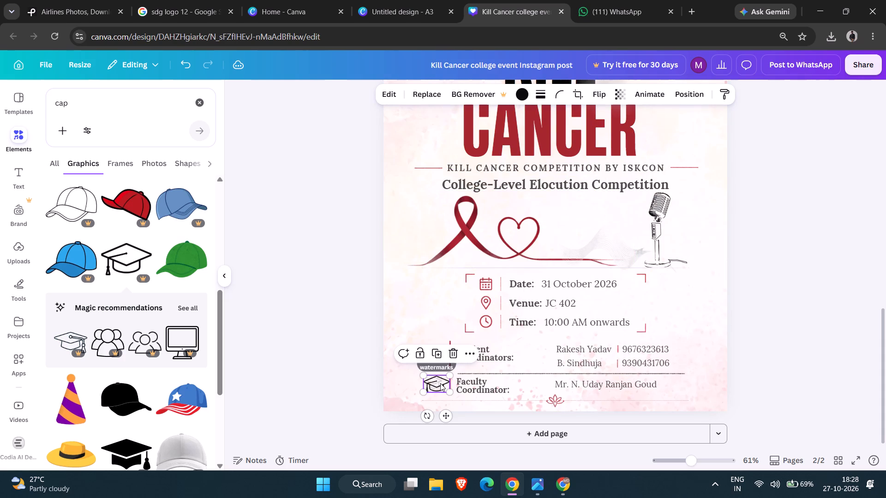
{"action": "left_click_drag", "start_coordinate": [423, 393], "coordinate": [426, 390]}
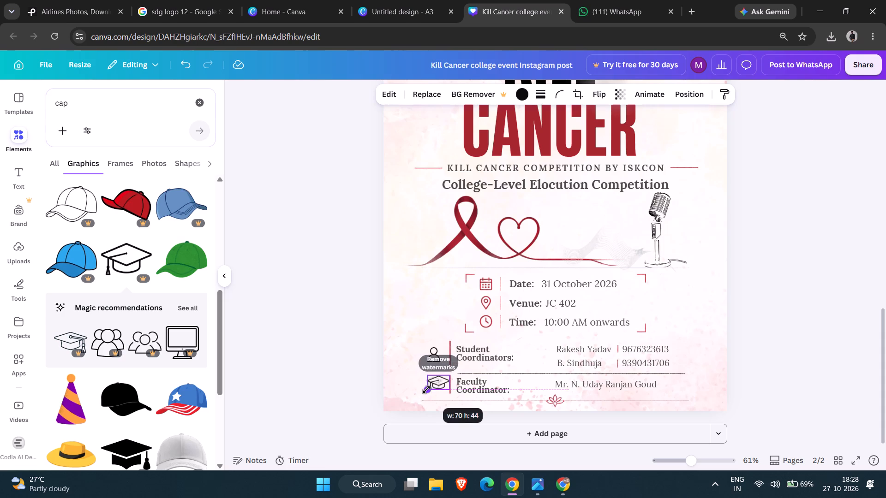
{"action": "left_click_drag", "start_coordinate": [426, 390], "coordinate": [427, 389]}
Move the black graduation cap aside and delete the faint cap icon beside Faculty Coordinator.
{"action": "left_click_drag", "start_coordinate": [439, 382], "coordinate": [430, 388]}
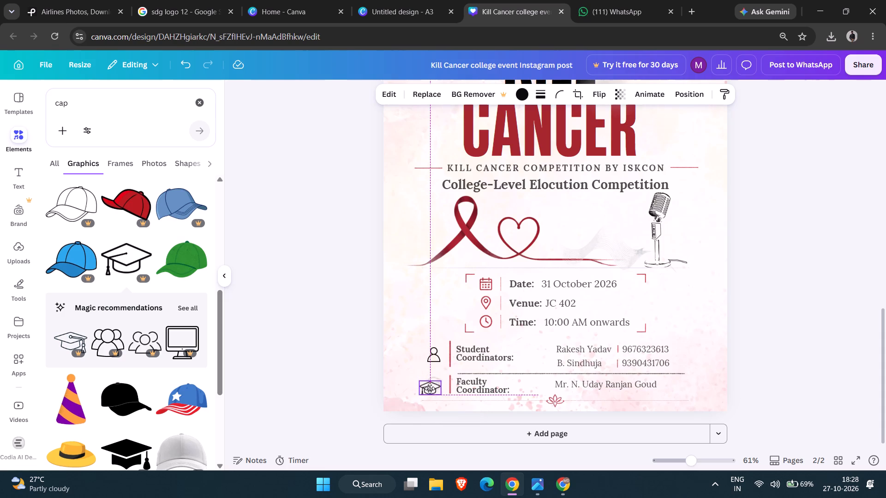
{"action": "left_click_drag", "start_coordinate": [430, 388], "coordinate": [420, 399]}
{"action": "left_click", "coordinate": [441, 387]}
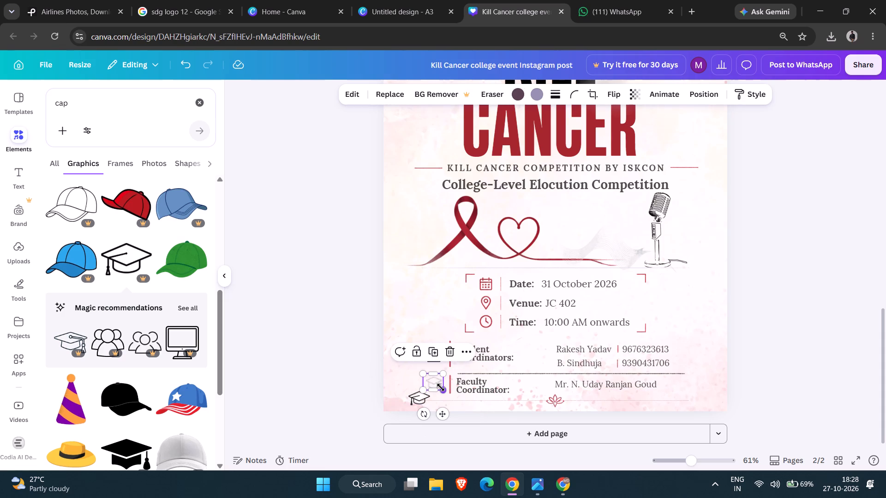
{"action": "key", "text": "Delete"}
Place the black graduation cap beside Faculty Coordinator, in line with the person icon above, and shrink it to about 59 × 37.
{"action": "left_click_drag", "start_coordinate": [423, 397], "coordinate": [435, 384]}
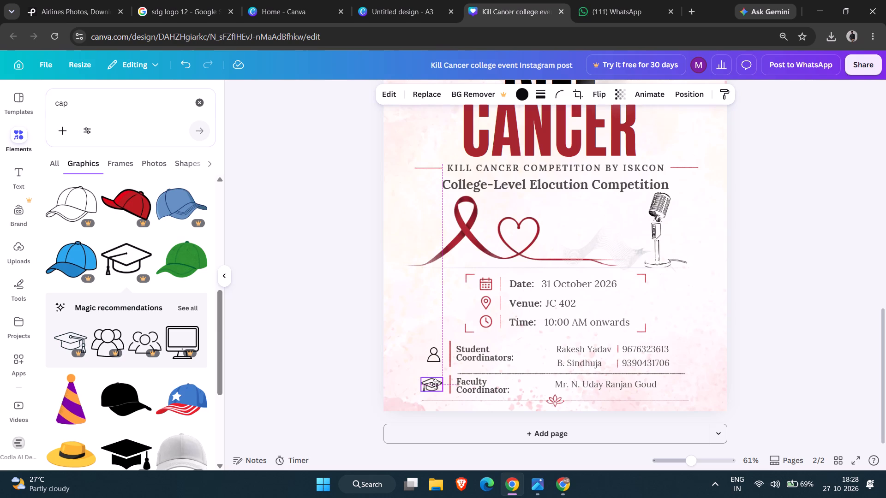
{"action": "left_click_drag", "start_coordinate": [435, 384], "coordinate": [436, 384]}
{"action": "left_click_drag", "start_coordinate": [436, 384], "coordinate": [437, 384]}
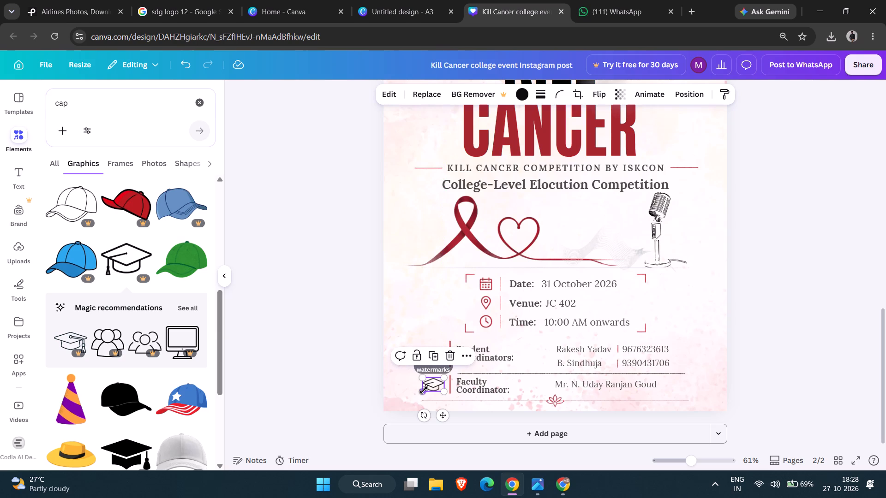
{"action": "left_click", "coordinate": [423, 390]}
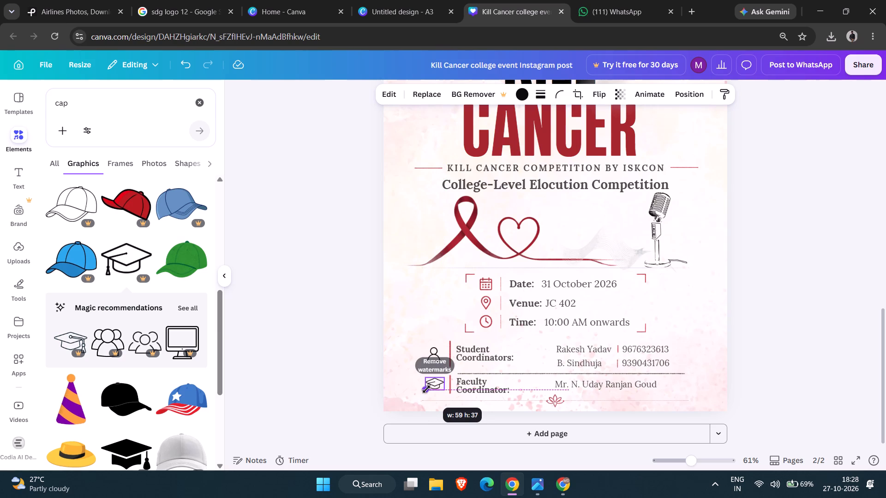
{"action": "left_click", "coordinate": [312, 354]}
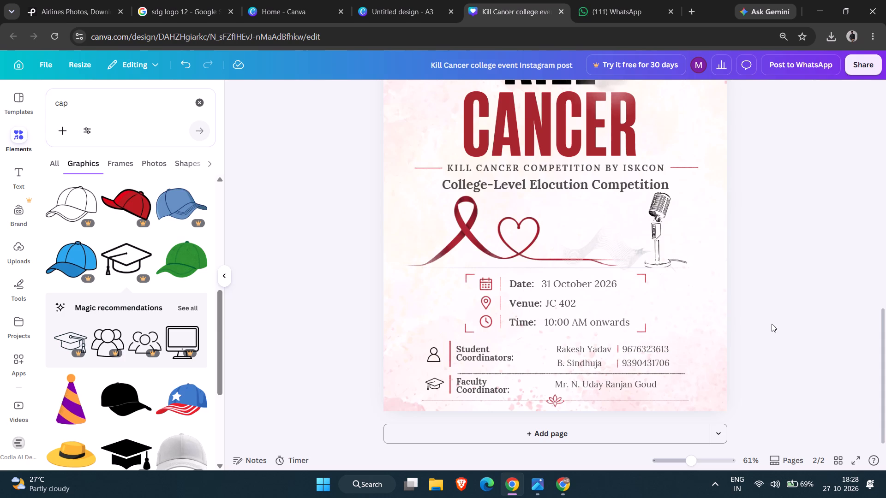
Move the grouped date, venue and time block left until its edge lines up with the coordinator icons.
{"action": "scroll", "coordinate": [772, 331], "scroll_direction": "up", "scroll_amount": 2}
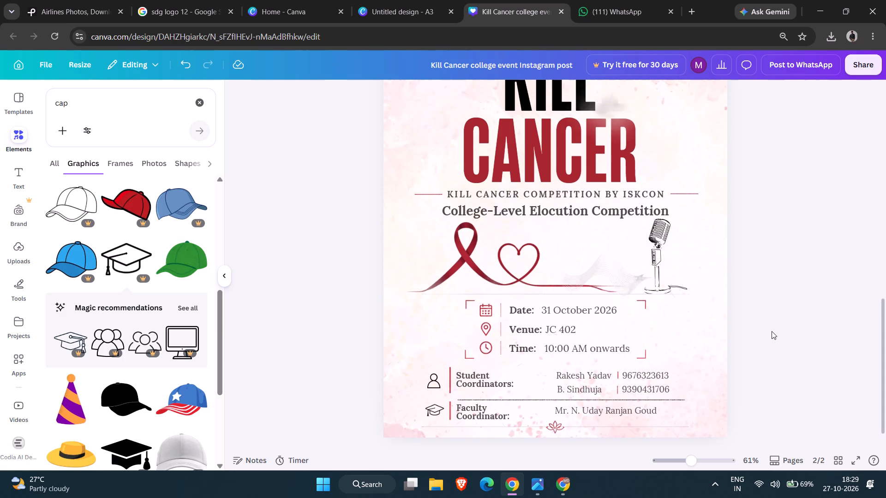
{"action": "scroll", "coordinate": [772, 331], "scroll_direction": "up", "scroll_amount": 1}
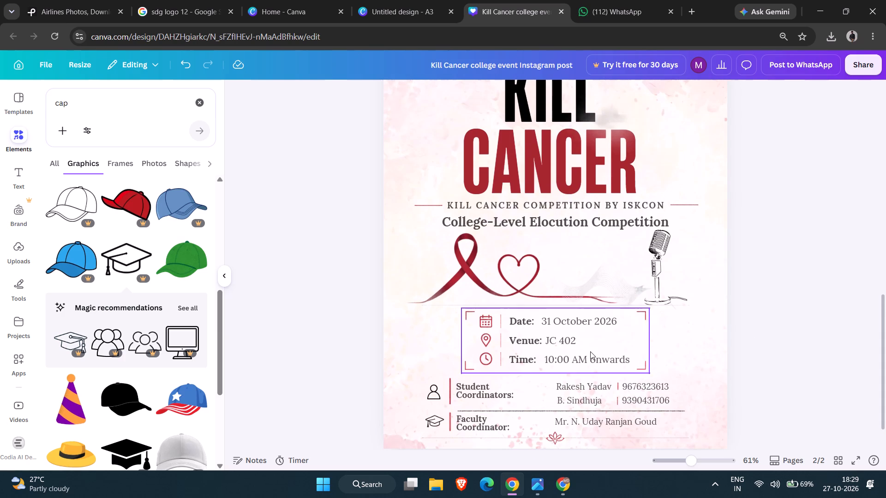
{"action": "left_click_drag", "start_coordinate": [590, 351], "coordinate": [557, 351]}
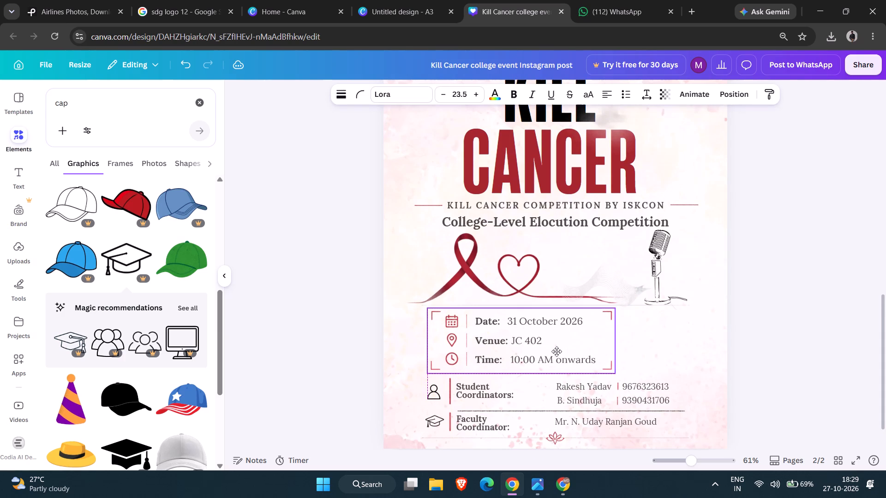
{"action": "left_click_drag", "start_coordinate": [557, 351], "coordinate": [557, 352]}
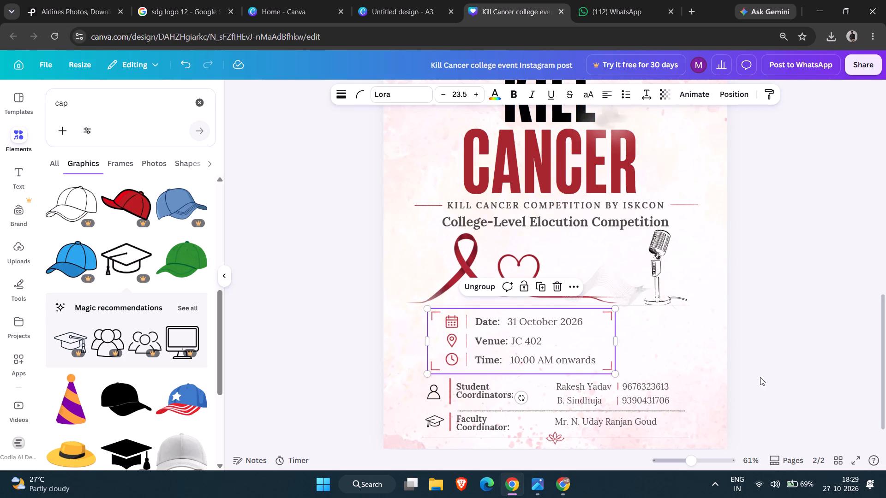
{"action": "left_click", "coordinate": [760, 377]}
Nudge the second student coordinator's name left, closer to the Student Coordinators label.
{"action": "left_click", "coordinate": [587, 401]}
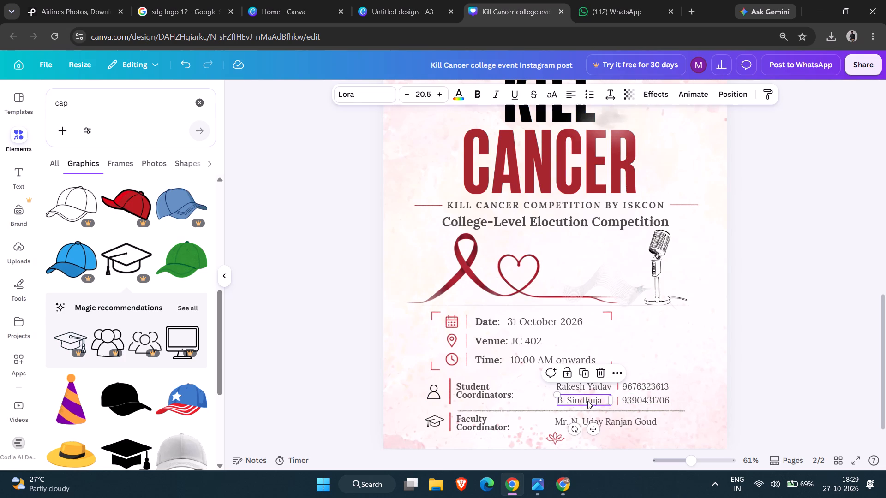
{"action": "key", "text": "Left"}
{"action": "key", "text": "Left"}
{"action": "key", "text": "Left"}
{"action": "key", "text": "Left"}
{"action": "key", "text": "Left"}
{"action": "key", "text": "Left"}
{"action": "key", "text": "Left"}
{"action": "key", "text": "Left"}
{"action": "key", "text": "Left"}
{"action": "key", "text": "Left"}
{"action": "key", "text": "Left"}
{"action": "key", "text": "Left"}
{"action": "key", "text": "Left"}
{"action": "key", "text": "Left"}
{"action": "key", "text": "Left"}
{"action": "key", "text": "Left"}
{"action": "key", "text": "Left"}
{"action": "key", "text": "Left"}
{"action": "key", "text": "Left"}
{"action": "key", "text": "Left"}
{"action": "key", "text": "Left"}
{"action": "key", "text": "Left"}
{"action": "key", "text": "Left"}
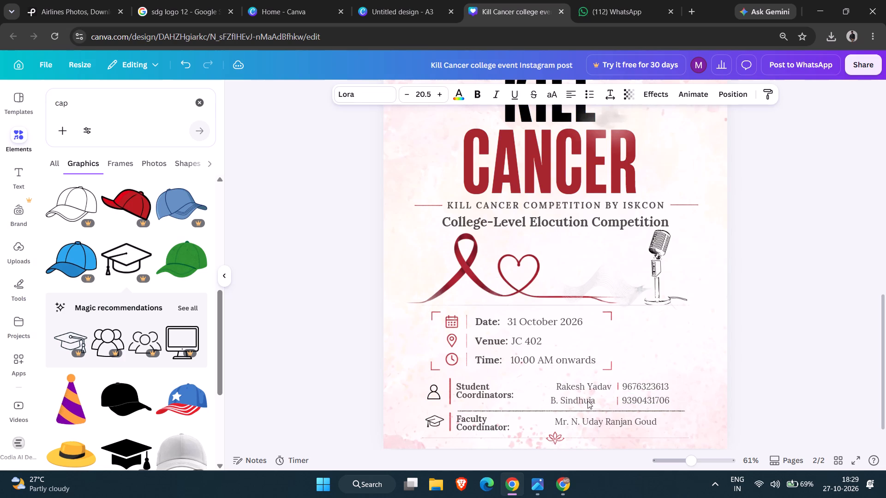
{"action": "key", "text": "Left"}
{"action": "key", "text": "Left"}
{"action": "key", "text": "Left"}
{"action": "key", "text": "Left"}
{"action": "key", "text": "Left"}
{"action": "key", "text": "Left"}
{"action": "key", "text": "Left"}
{"action": "key", "text": "Left"}
{"action": "key", "text": "Left"}
{"action": "key", "text": "Left"}
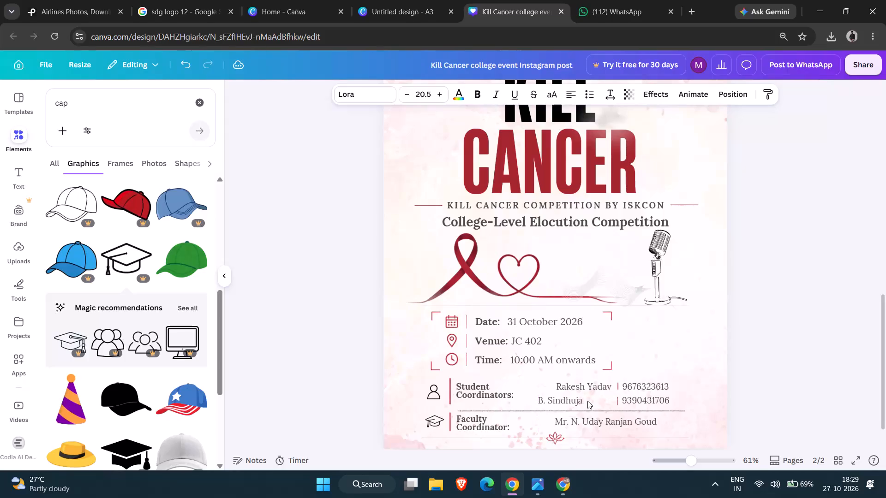
Nudge the first student coordinator's name left so it lines up with the name below it.
{"action": "left_click", "coordinate": [596, 389]}
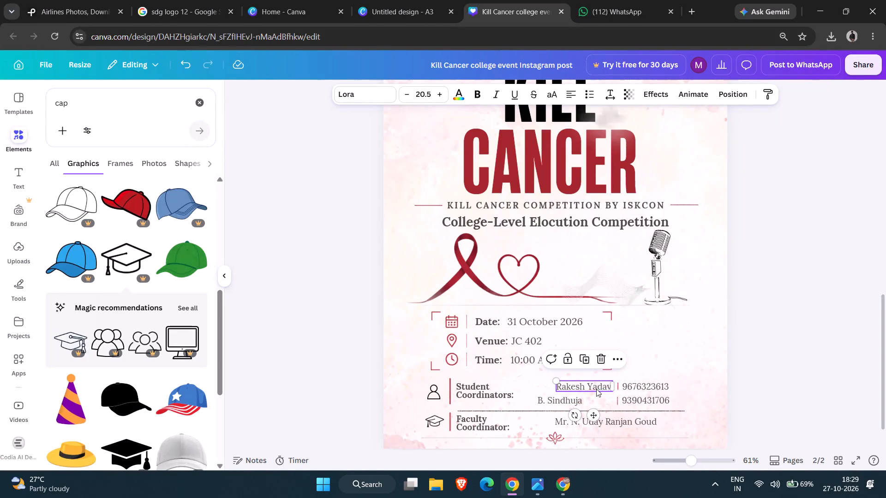
{"action": "key", "text": "Left"}
{"action": "key", "text": "Left"}
{"action": "key", "text": "Left"}
{"action": "key", "text": "Left"}
{"action": "key", "text": "Left"}
{"action": "key", "text": "Left"}
{"action": "key", "text": "Left"}
{"action": "key", "text": "Left"}
{"action": "key", "text": "Left"}
{"action": "key", "text": "Left"}
{"action": "key", "text": "Left"}
{"action": "key", "text": "Left"}
{"action": "key", "text": "Left"}
{"action": "key", "text": "Left"}
{"action": "key", "text": "Left"}
{"action": "key", "text": "Left"}
{"action": "key", "text": "Left"}
{"action": "key", "text": "Left"}
{"action": "key", "text": "Left"}
{"action": "key", "text": "Left"}
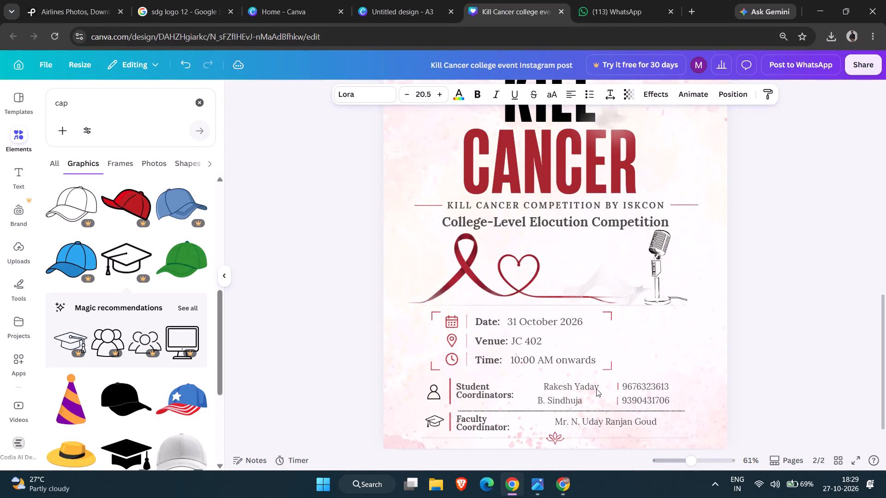
Nudge both red separator bars in the student coordinator rows left together, close to the moved names.
{"action": "left_click", "coordinate": [620, 388]}
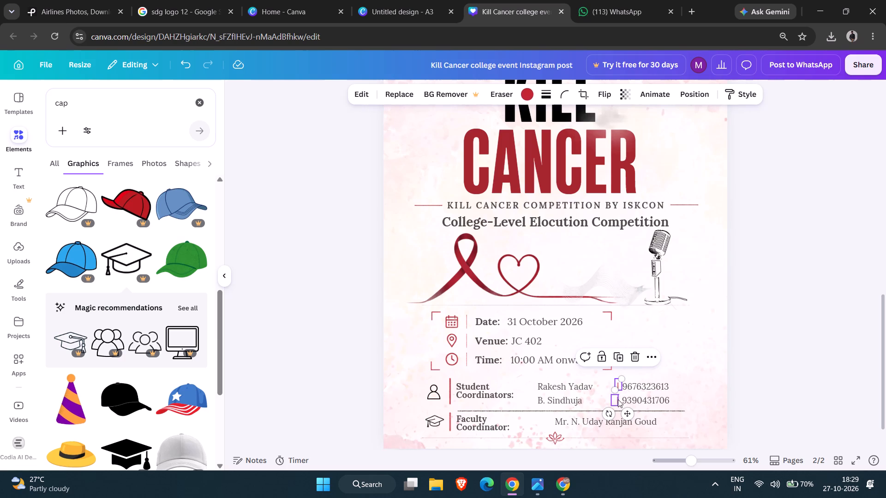
{"action": "left_click", "coordinate": [618, 399], "text": "shift"}
{"action": "key", "text": "Left"}
{"action": "key", "text": "Left"}
{"action": "key", "text": "Left"}
{"action": "key", "text": "Left"}
{"action": "key", "text": "Left"}
{"action": "key", "text": "Left"}
{"action": "key", "text": "Left"}
{"action": "key", "text": "Left"}
{"action": "key", "text": "Left"}
{"action": "key", "text": "Left"}
{"action": "key", "text": "Left"}
{"action": "key", "text": "Left"}
{"action": "key", "text": "Left"}
{"action": "key", "text": "Left"}
{"action": "key", "text": "Left"}
{"action": "key", "text": "Left"}
{"action": "key", "text": "Left"}
{"action": "key", "text": "Left"}
{"action": "key", "text": "Left"}
{"action": "key", "text": "Left"}
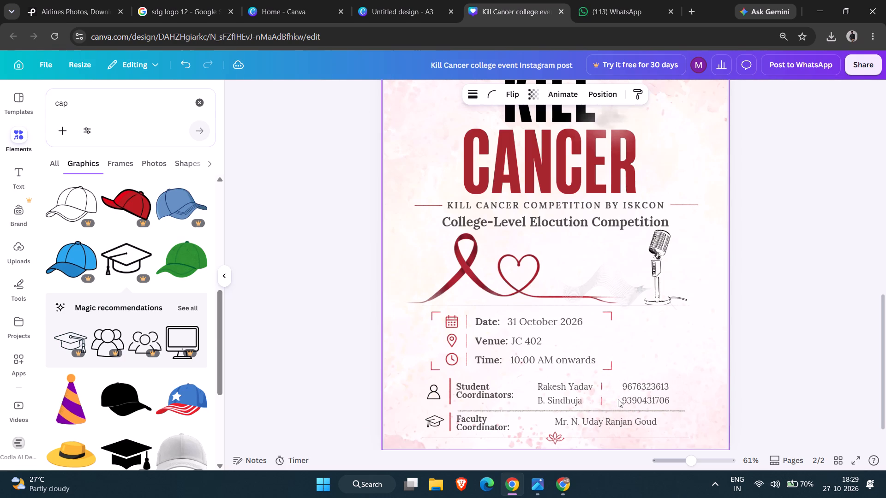
{"action": "key", "text": "Left"}
{"action": "key", "text": "Left"}
{"action": "key", "text": "Left"}
{"action": "key", "text": "Left"}
Nudge the red separator bar in the second student coordinator's row so it lines up with the bar above it.
{"action": "left_click", "coordinate": [785, 315]}
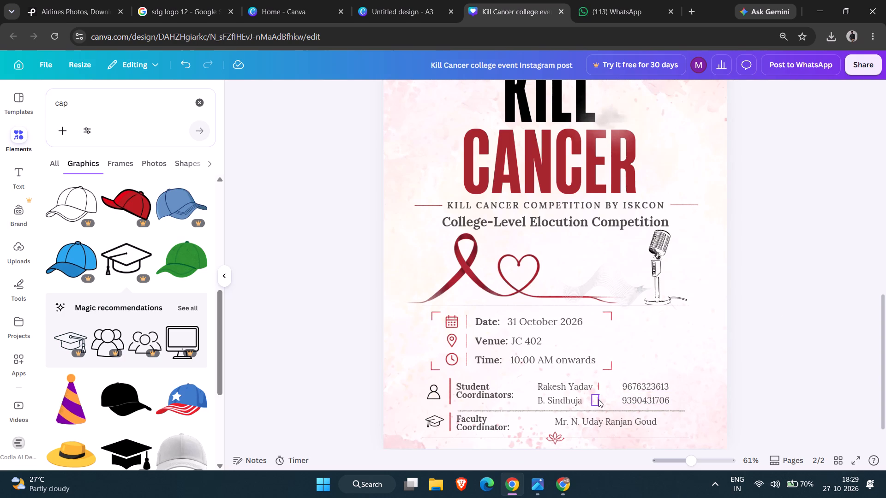
{"action": "left_click", "coordinate": [599, 399]}
{"action": "key", "text": "Right"}
{"action": "key", "text": "Right"}
{"action": "key", "text": "Left"}
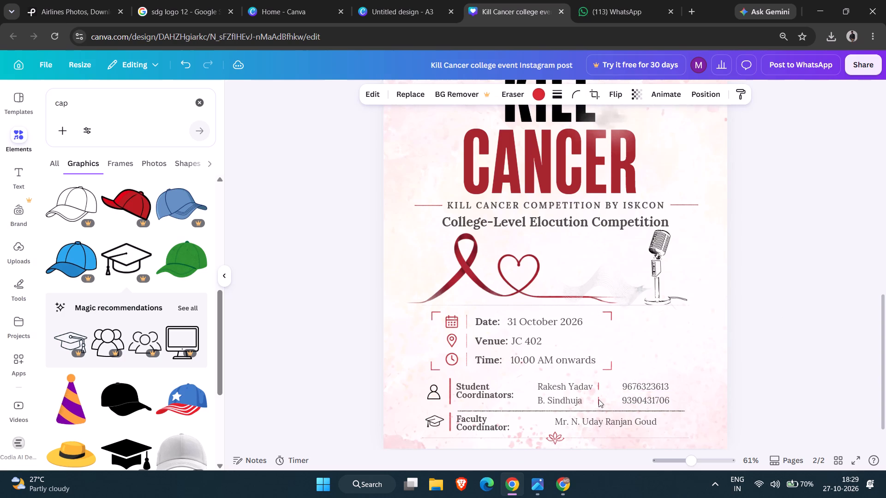
Move both student coordinators' phone numbers left together so they sit just beside the red separator bars.
{"action": "left_click", "coordinate": [635, 396]}
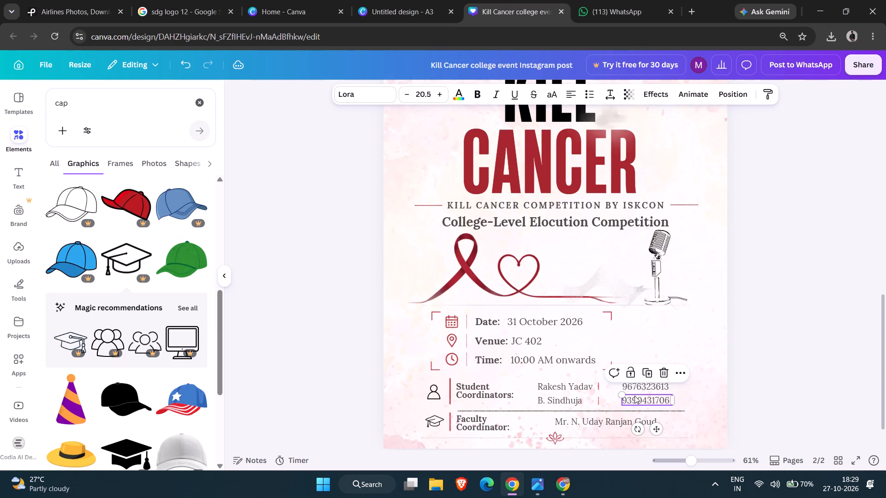
{"action": "left_click", "coordinate": [644, 389], "text": "shift"}
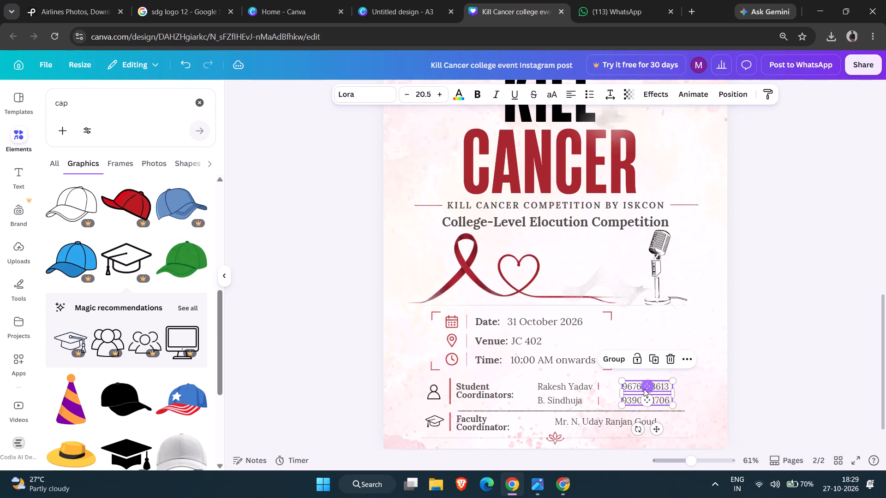
{"action": "key", "text": "Left"}
{"action": "key", "text": "Left"}
{"action": "key", "text": "Left"}
{"action": "key", "text": "Left"}
{"action": "key", "text": "Left"}
{"action": "key", "text": "Left"}
{"action": "key", "text": "Left"}
{"action": "key", "text": "Left"}
{"action": "key", "text": "Left"}
{"action": "key", "text": "Left"}
{"action": "key", "text": "Left"}
{"action": "key", "text": "Left"}
{"action": "key", "text": "Left"}
{"action": "key", "text": "Left"}
{"action": "key", "text": "Left"}
{"action": "key", "text": "Left"}
{"action": "key", "text": "Left"}
{"action": "key", "text": "Left"}
{"action": "key", "text": "Left"}
{"action": "key", "text": "Left"}
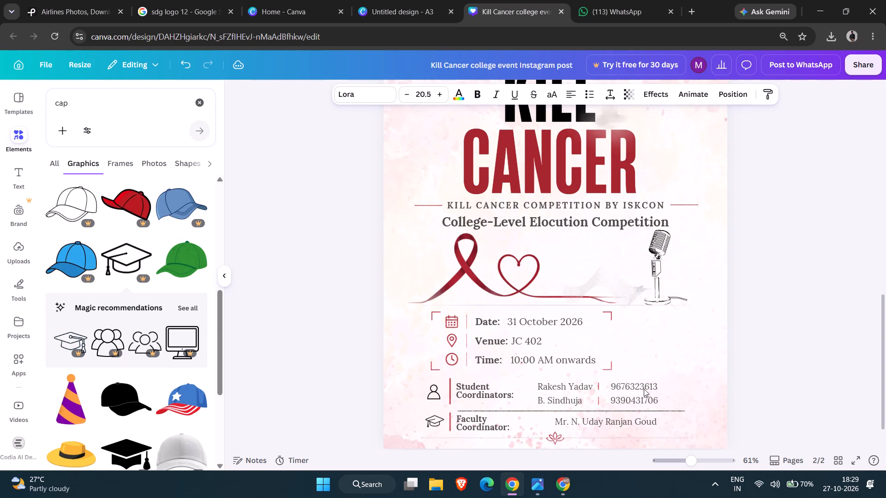
{"action": "key", "text": "Right"}
{"action": "key", "text": "Right"}
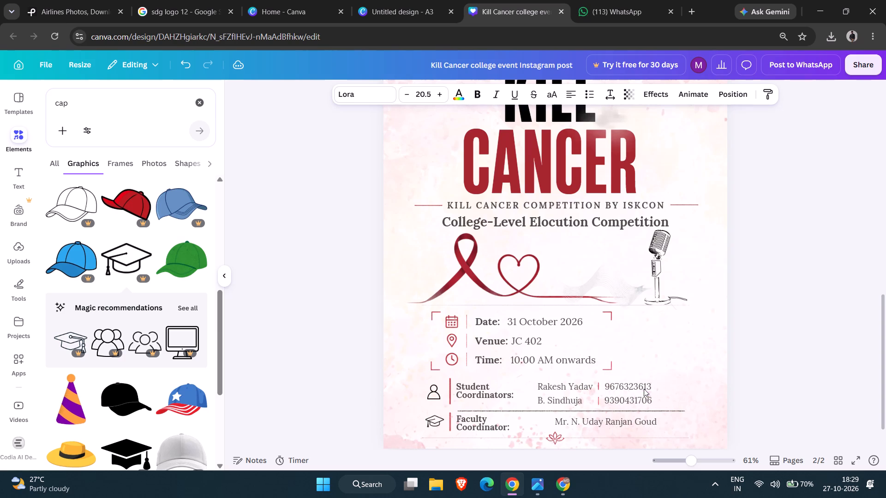
Shift the dark divider line between the student and faculty rows left and slightly up, starting it at the coordinator icons' outer edge.
{"action": "left_click", "coordinate": [659, 411]}
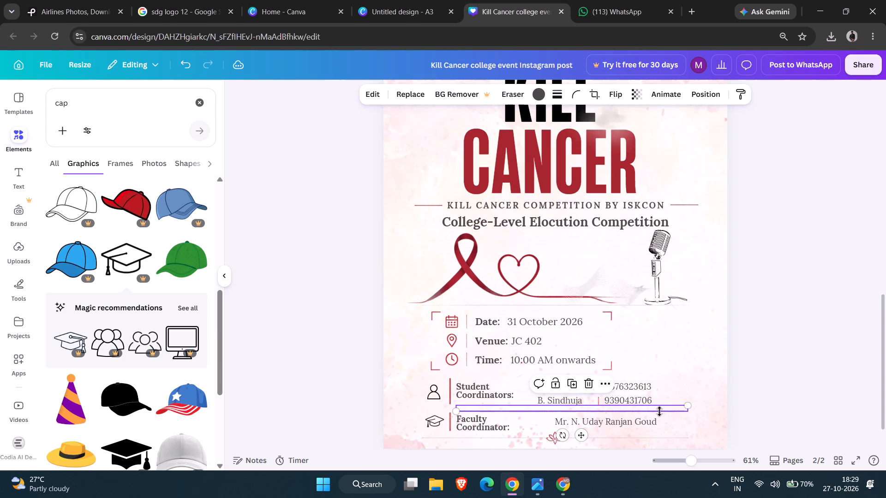
{"action": "key", "text": "Left"}
{"action": "key", "text": "Left"}
{"action": "key", "text": "Left"}
{"action": "key", "text": "Left"}
{"action": "key", "text": "Left"}
{"action": "key", "text": "Left"}
{"action": "key", "text": "Left"}
{"action": "key", "text": "Left"}
{"action": "key", "text": "Left"}
{"action": "key", "text": "Left"}
{"action": "key", "text": "Left"}
{"action": "key", "text": "Left"}
{"action": "key", "text": "Left"}
{"action": "key", "text": "Left"}
{"action": "key", "text": "Left"}
{"action": "key", "text": "Left"}
{"action": "key", "text": "Left"}
{"action": "key", "text": "Left"}
{"action": "key", "text": "Left"}
{"action": "key", "text": "Left"}
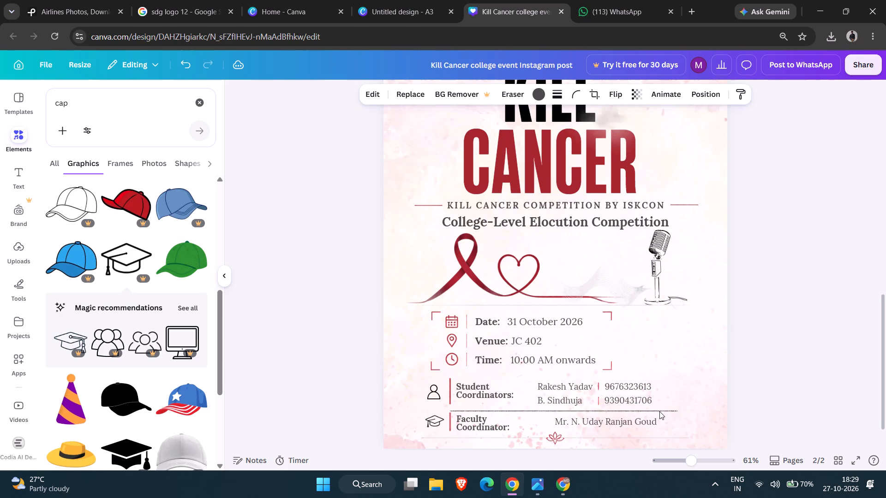
{"action": "key", "text": "Up"}
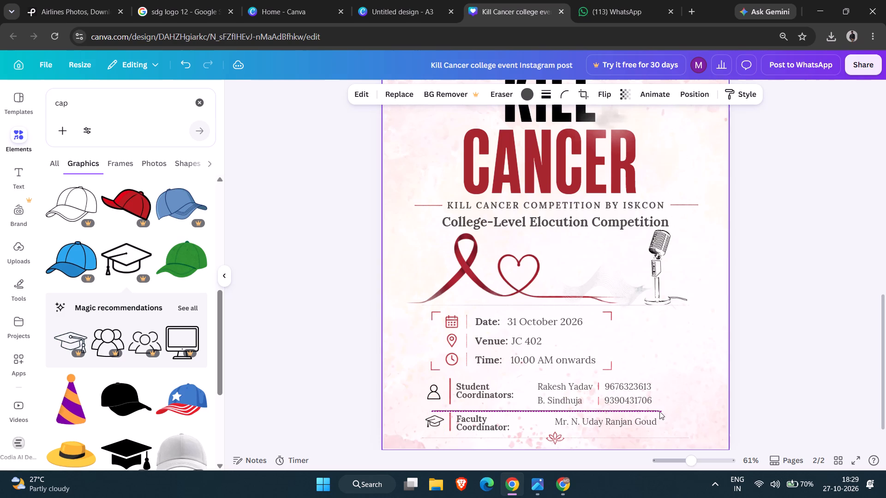
{"action": "key", "text": "Up"}
{"action": "key", "text": "Up"}
{"action": "key", "text": "Left"}
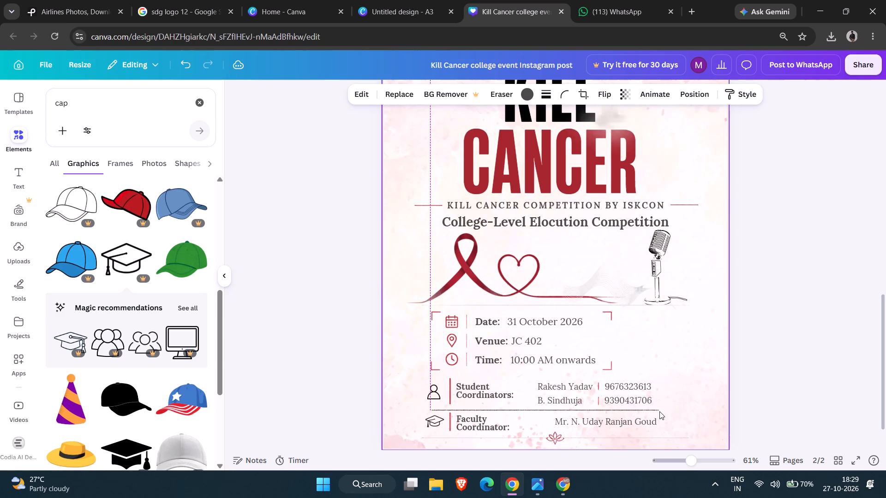
{"action": "key", "text": "Left"}
{"action": "key", "text": "Left"}
{"action": "key", "text": "Left"}
{"action": "key", "text": "Left"}
{"action": "key", "text": "Left"}
{"action": "key", "text": "Up"}
{"action": "key", "text": "Up"}
{"action": "key", "text": "Left"}
{"action": "key", "text": "Left"}
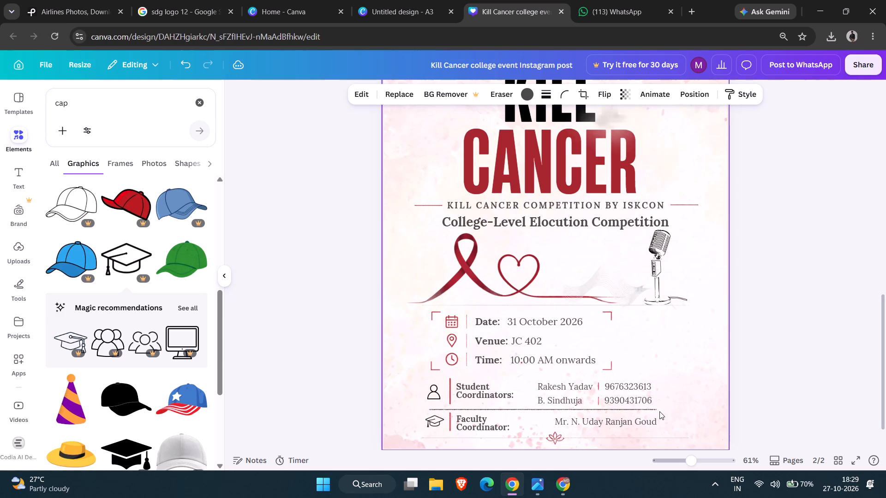
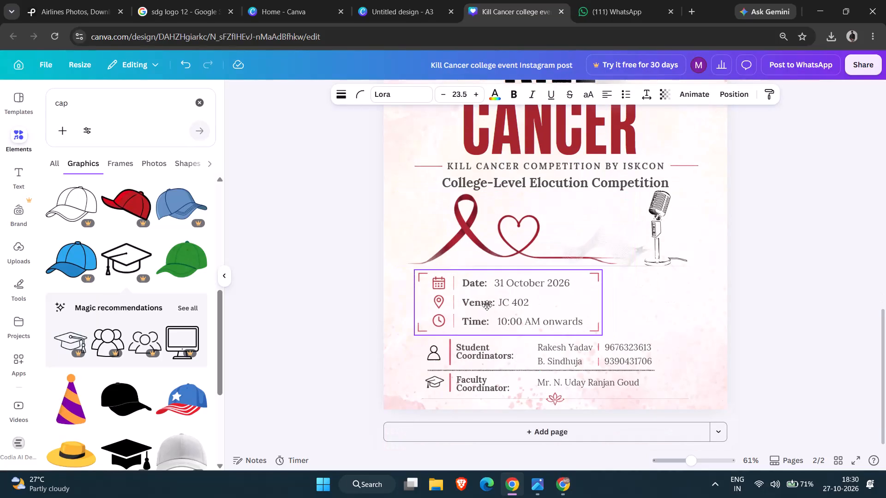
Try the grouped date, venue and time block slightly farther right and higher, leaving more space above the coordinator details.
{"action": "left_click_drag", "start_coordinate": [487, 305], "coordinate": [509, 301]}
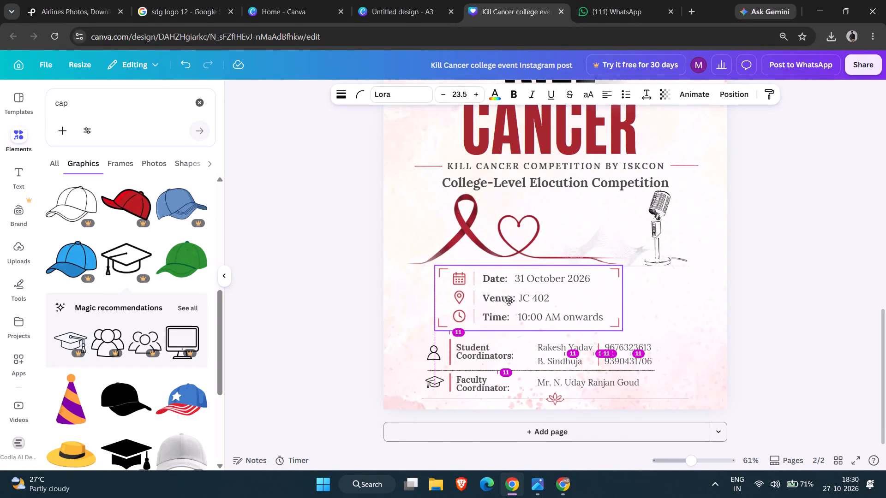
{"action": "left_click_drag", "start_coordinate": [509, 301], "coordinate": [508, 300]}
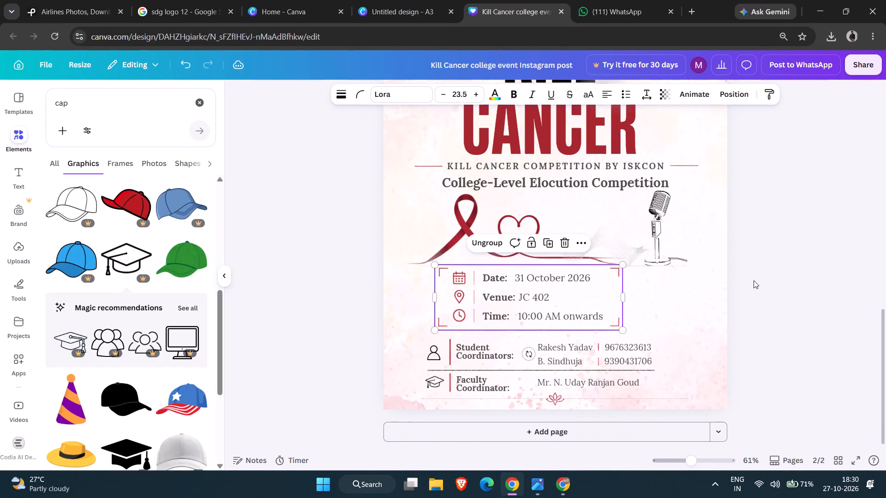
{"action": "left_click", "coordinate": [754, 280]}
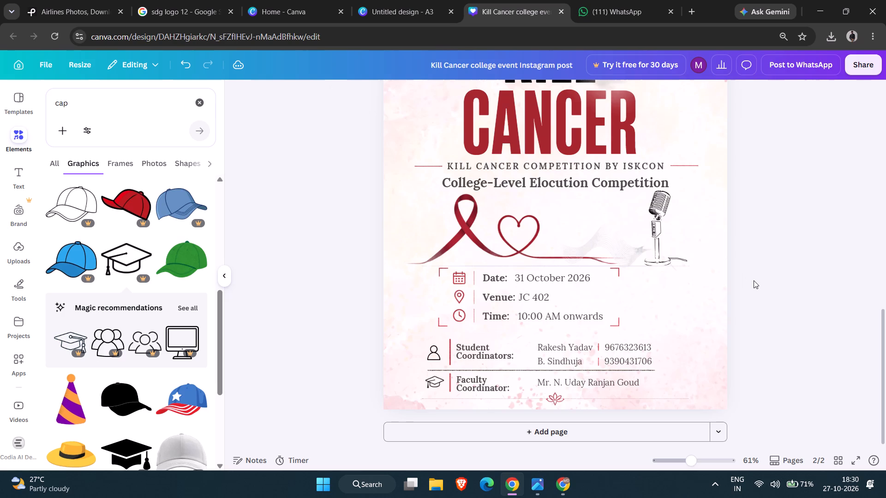
Move the grouped date, venue and time block back left, with its left edge just outside the coordinator icons.
{"action": "left_click_drag", "start_coordinate": [596, 304], "coordinate": [575, 306]}
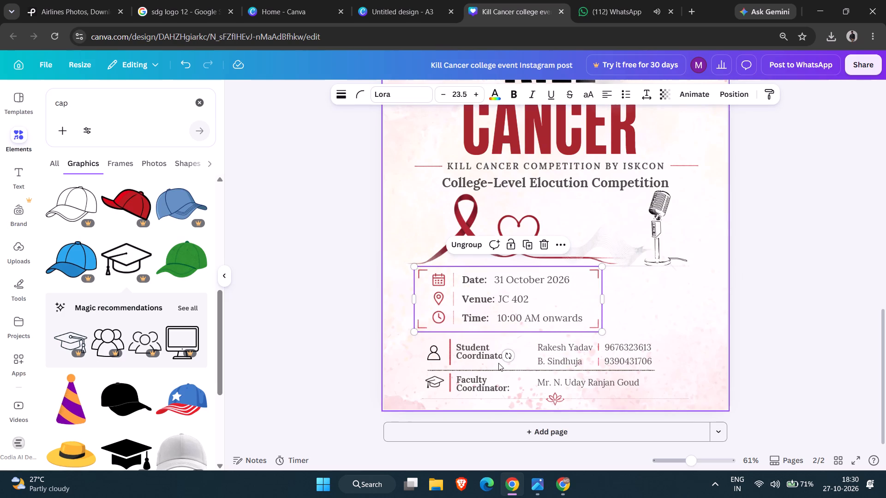
Shift the whole coordinators block left together, with its icons, red bars, labels, names, phone numbers and divider line, leaving the event details in place.
{"action": "left_click", "coordinate": [431, 357], "text": "shift"}
{"action": "left_click", "coordinate": [450, 354], "text": "shift"}
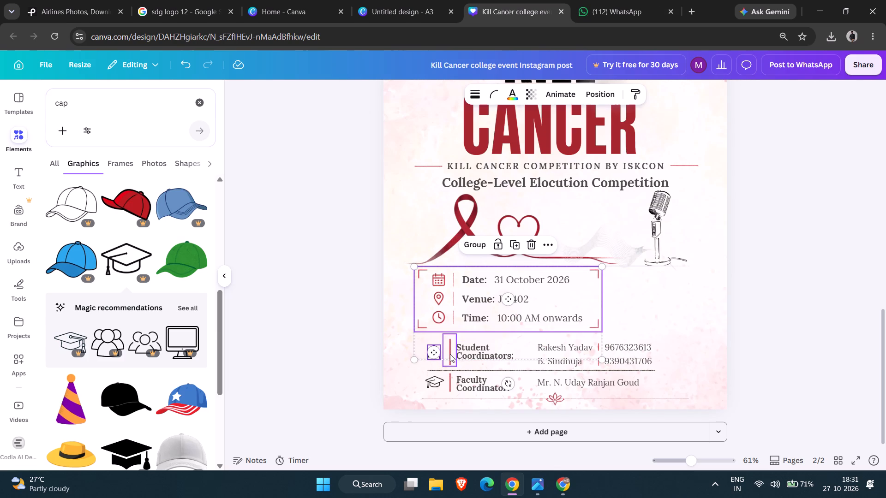
{"action": "left_click", "coordinate": [464, 354], "text": "shift"}
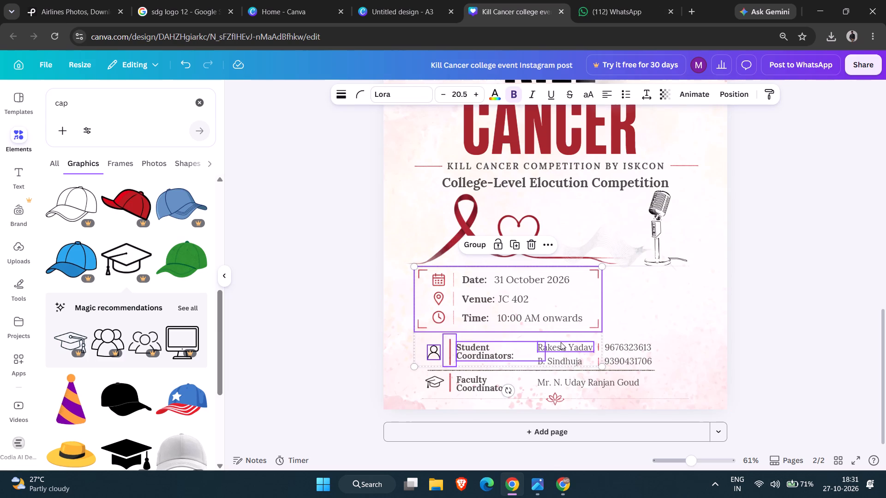
{"action": "left_click", "coordinate": [561, 343], "text": "shift"}
{"action": "left_click", "coordinate": [563, 356], "text": "shift"}
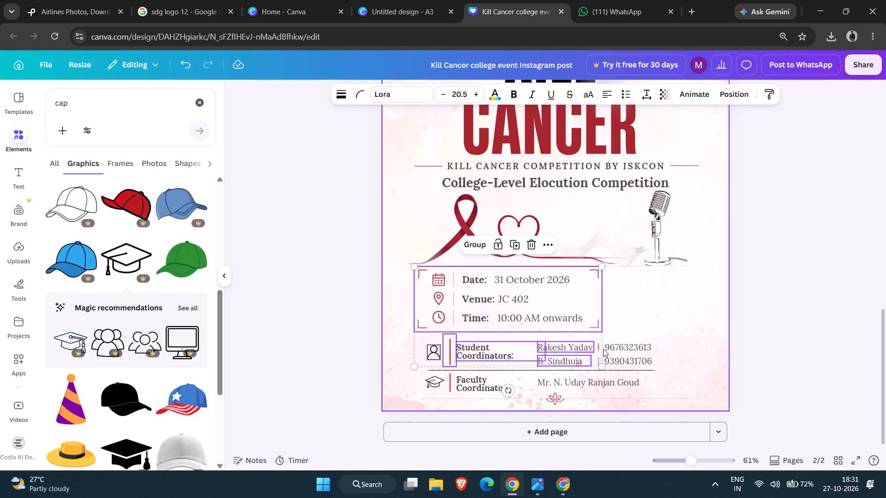
{"action": "left_click", "coordinate": [600, 348], "text": "shift"}
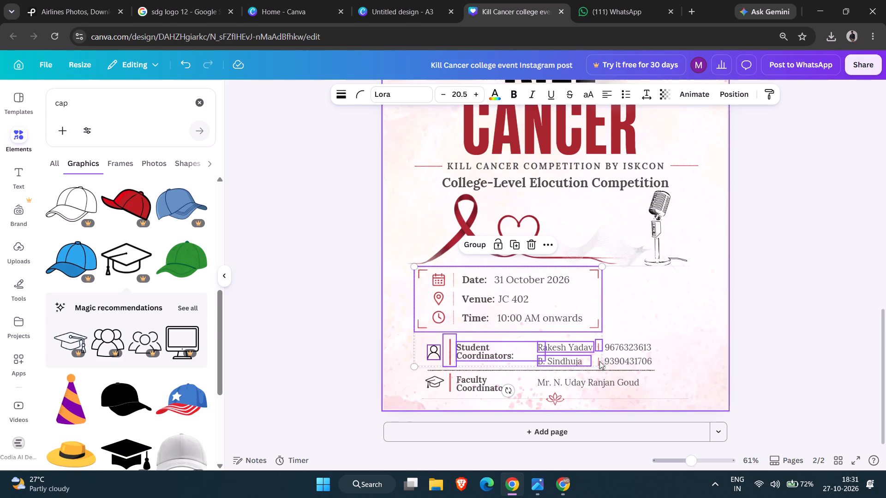
{"action": "left_click", "coordinate": [597, 362], "text": "shift"}
{"action": "left_click", "coordinate": [618, 352], "text": "shift"}
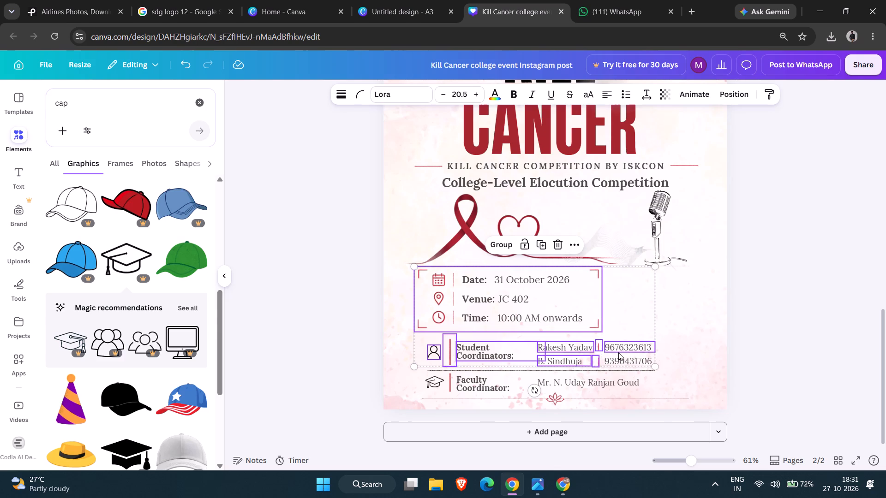
{"action": "left_click", "coordinate": [620, 359], "text": "shift"}
{"action": "left_click", "coordinate": [616, 379], "text": "shift"}
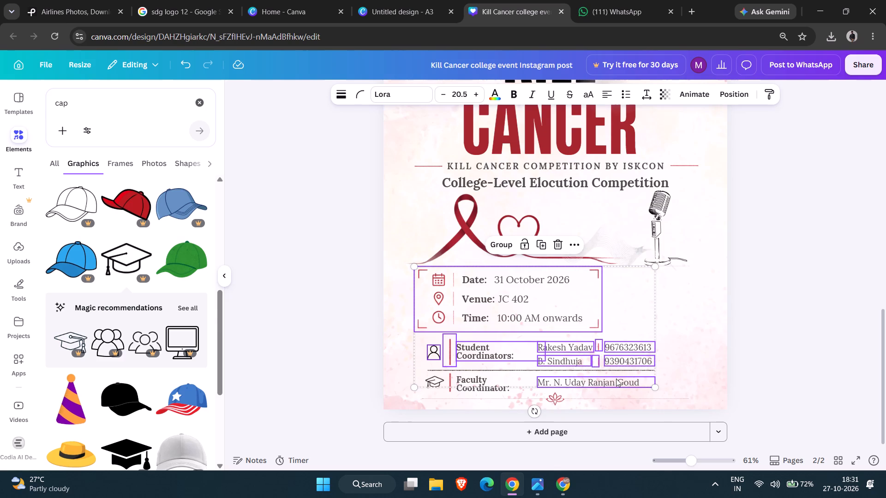
{"action": "left_click", "coordinate": [475, 380], "text": "shift"}
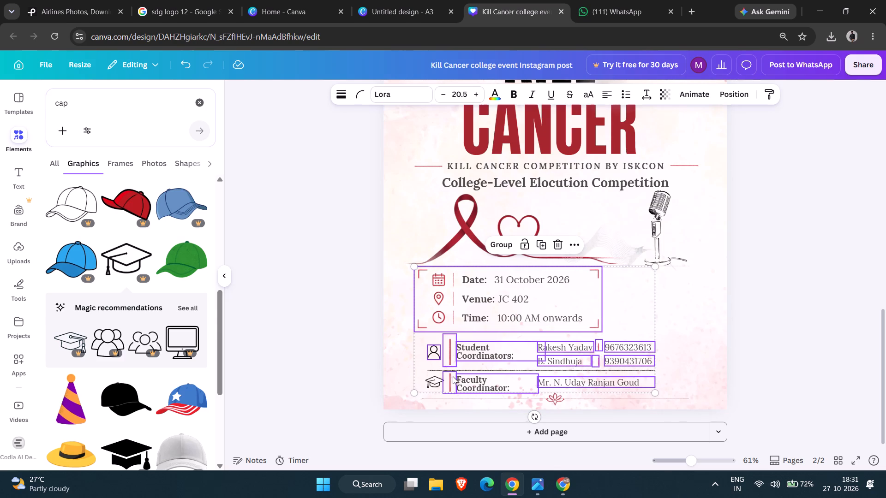
{"action": "left_click", "coordinate": [451, 376], "text": "shift"}
{"action": "left_click", "coordinate": [437, 376], "text": "shift"}
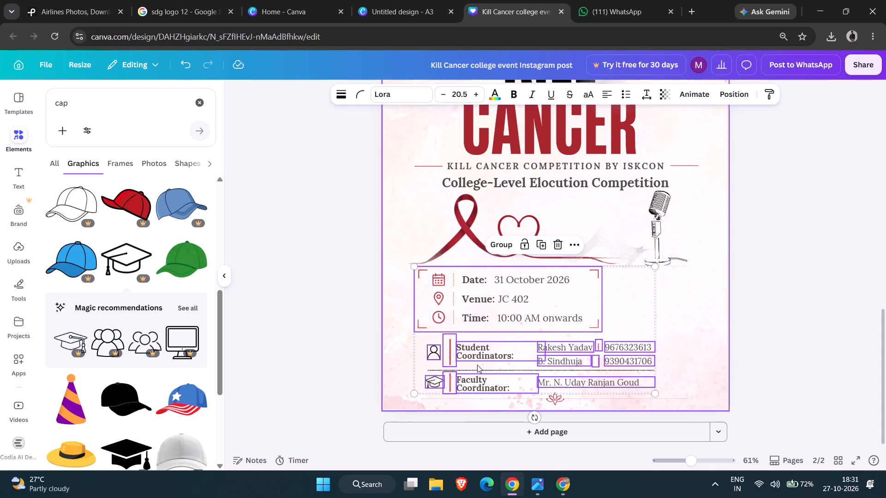
{"action": "left_click", "coordinate": [479, 366], "text": "shift"}
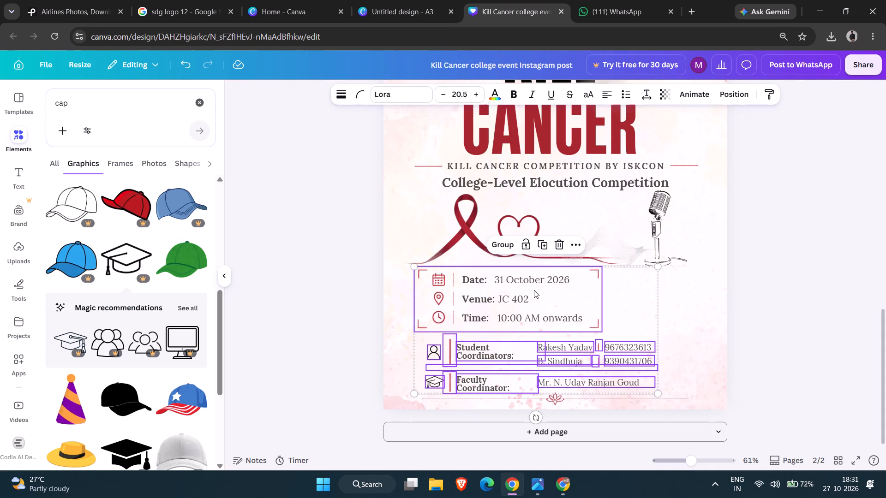
{"action": "left_click", "coordinate": [548, 292], "text": "shift"}
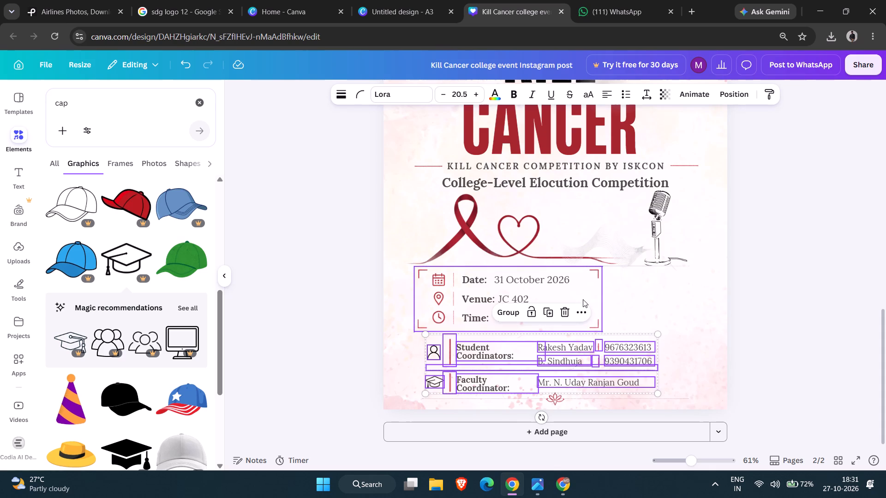
{"action": "left_click", "coordinate": [583, 299], "text": "shift"}
{"action": "left_click", "coordinate": [583, 299], "text": "shift"}
{"action": "key", "text": "Left"}
{"action": "key", "text": "Left"}
{"action": "key", "text": "Left"}
{"action": "key", "text": "Left"}
{"action": "key", "text": "Left"}
{"action": "key", "text": "Left"}
{"action": "key", "text": "Left"}
{"action": "key", "text": "Left"}
{"action": "key", "text": "Left"}
{"action": "key", "text": "Left"}
{"action": "key", "text": "Left"}
{"action": "key", "text": "Left"}
{"action": "key", "text": "Left"}
{"action": "key", "text": "Left"}
{"action": "key", "text": "Left"}
{"action": "key", "text": "Left"}
{"action": "key", "text": "Left"}
{"action": "key", "text": "Left"}
{"action": "key", "text": "Left"}
{"action": "key", "text": "Left"}
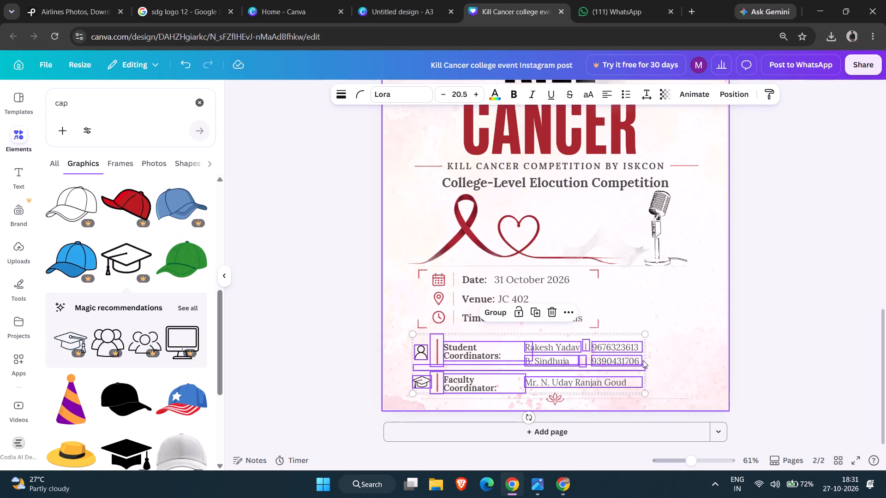
{"action": "left_click", "coordinate": [867, 341]}
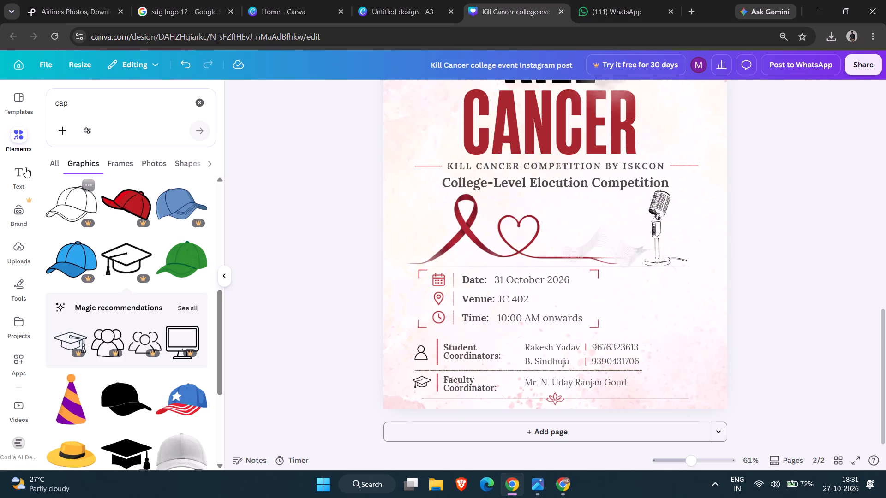
Search the elements for "qr code" and open the dynamic QR code creator.
{"action": "left_click", "coordinate": [200, 101]}
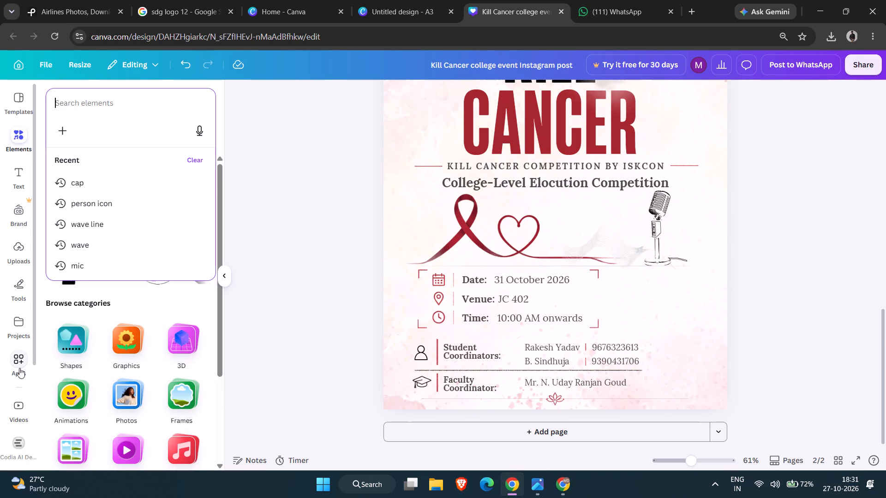
{"action": "type", "text": "qr"}
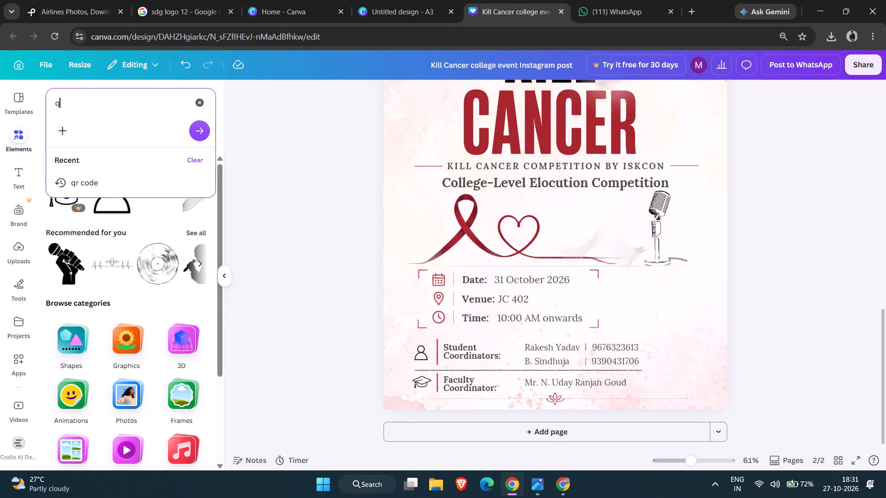
{"action": "left_click", "coordinate": [111, 189]}
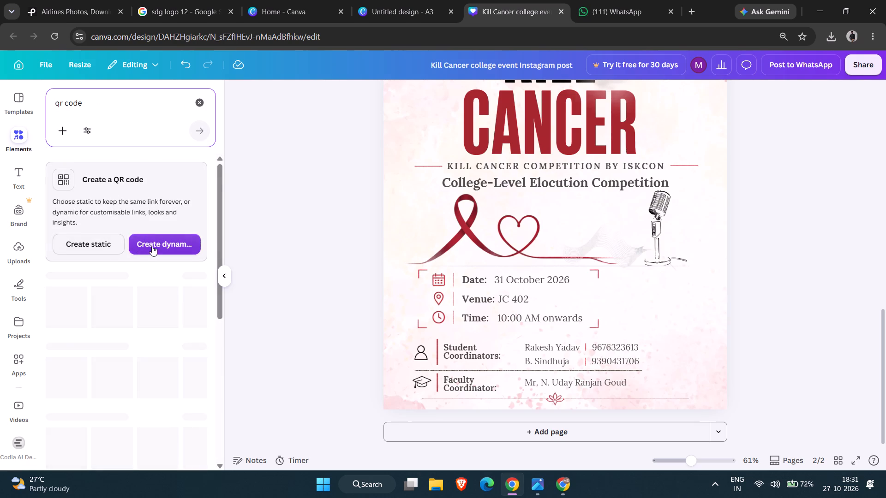
{"action": "left_click", "coordinate": [152, 246]}
{"action": "left_click", "coordinate": [162, 259]}
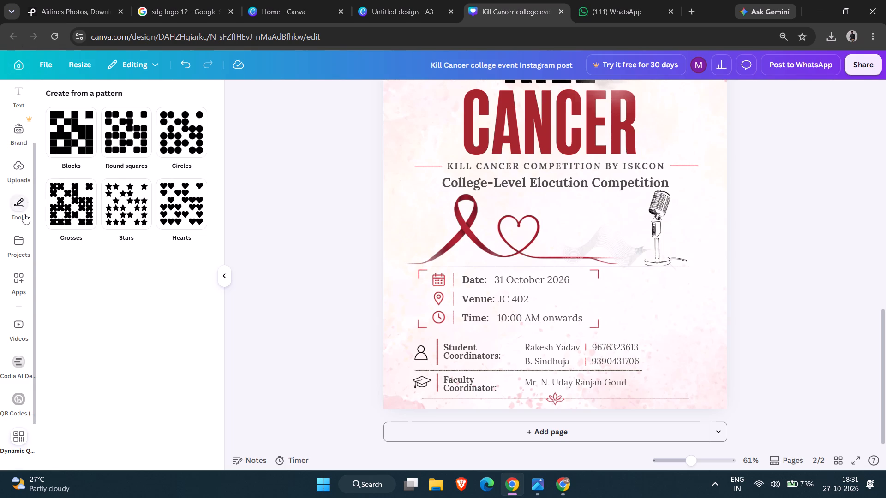
{"action": "left_click", "coordinate": [18, 437]}
{"action": "left_click", "coordinate": [18, 437]}
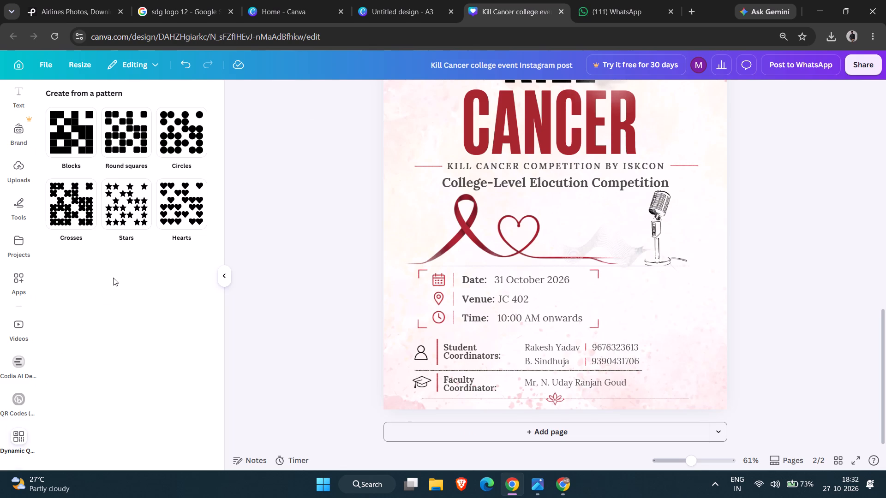
Add a dynamic QR code in the Blocks pattern to page 2, generated from the copied Google Forms link.
{"action": "left_click", "coordinate": [77, 146]}
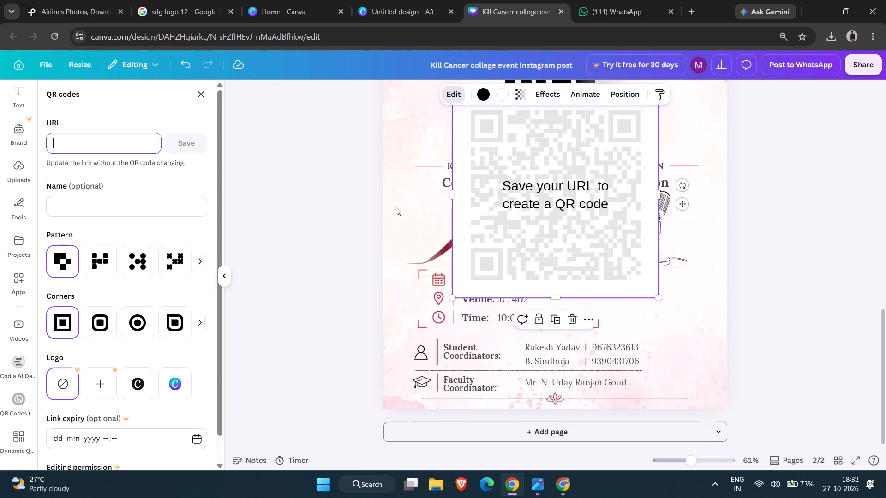
{"action": "key", "text": "ctrl+v"}
{"action": "left_click", "coordinate": [191, 151]}
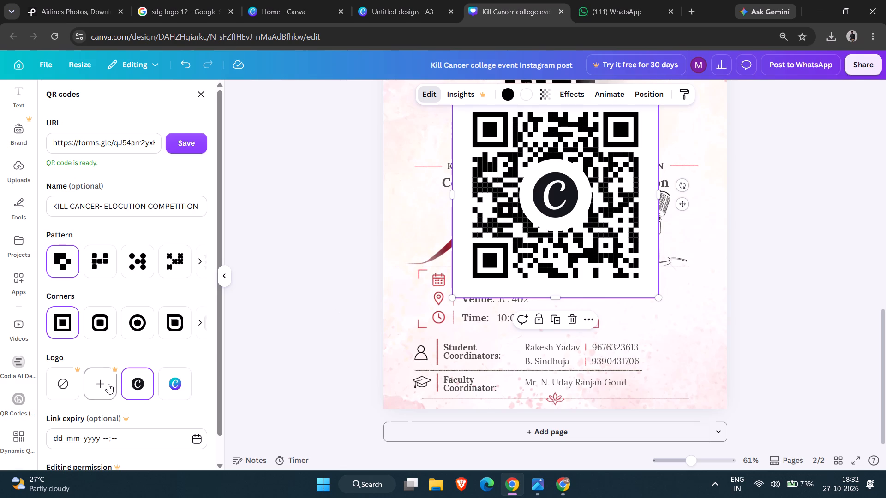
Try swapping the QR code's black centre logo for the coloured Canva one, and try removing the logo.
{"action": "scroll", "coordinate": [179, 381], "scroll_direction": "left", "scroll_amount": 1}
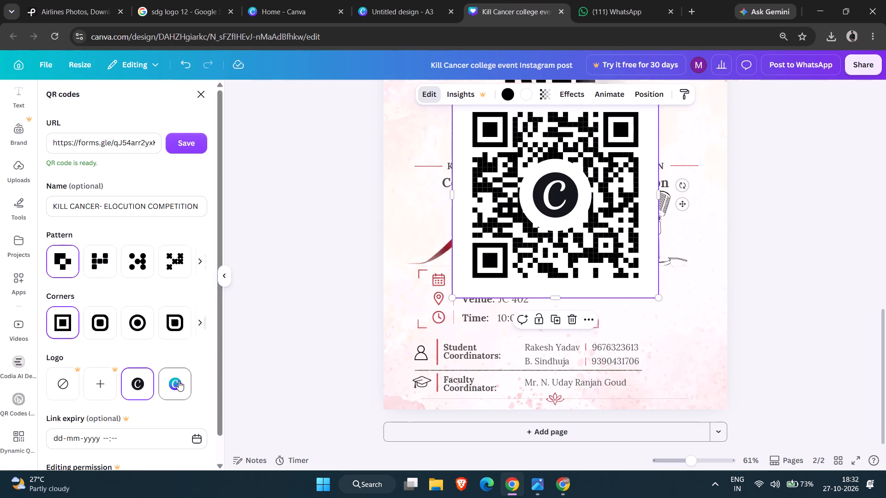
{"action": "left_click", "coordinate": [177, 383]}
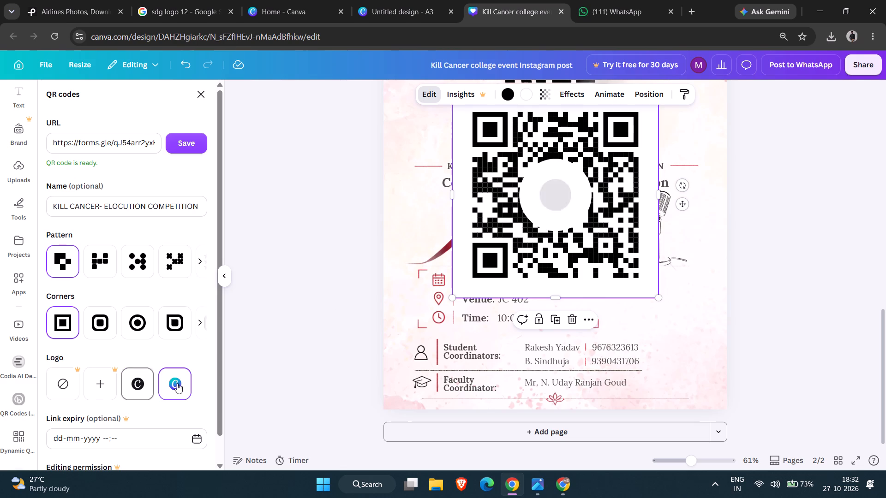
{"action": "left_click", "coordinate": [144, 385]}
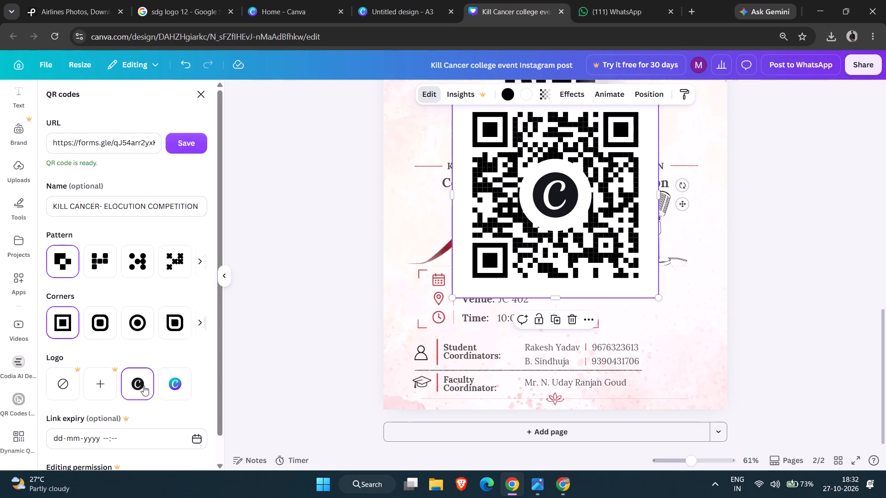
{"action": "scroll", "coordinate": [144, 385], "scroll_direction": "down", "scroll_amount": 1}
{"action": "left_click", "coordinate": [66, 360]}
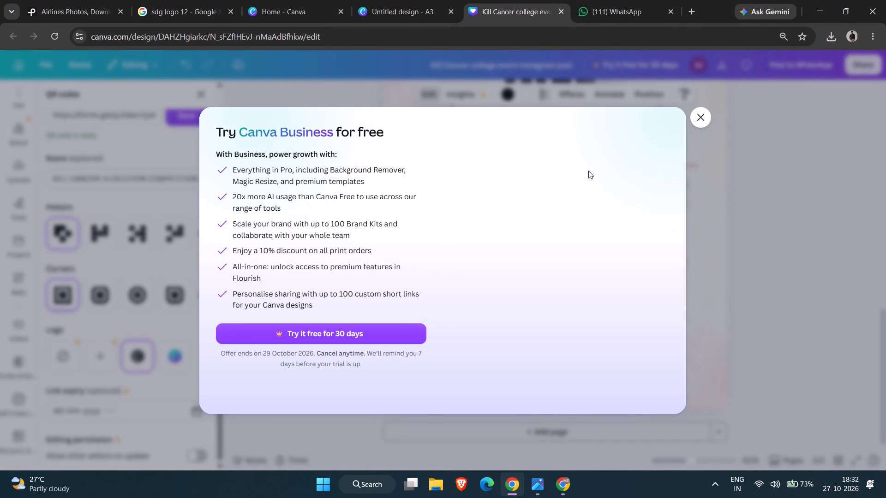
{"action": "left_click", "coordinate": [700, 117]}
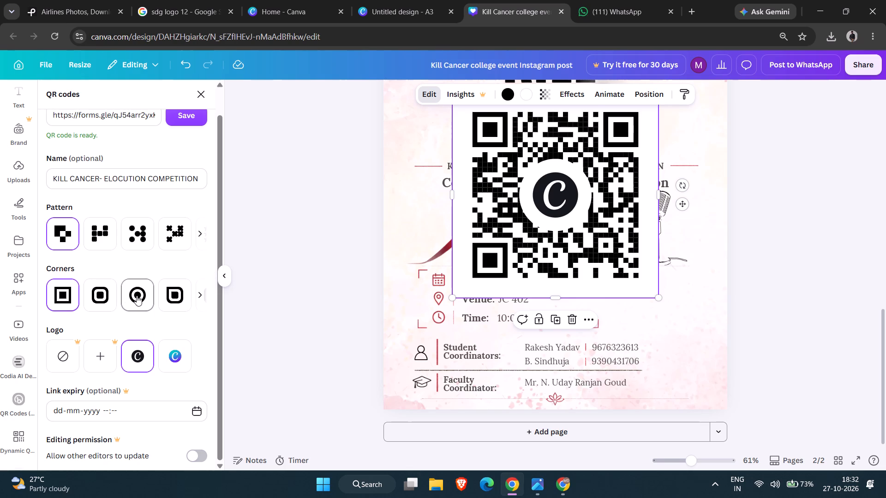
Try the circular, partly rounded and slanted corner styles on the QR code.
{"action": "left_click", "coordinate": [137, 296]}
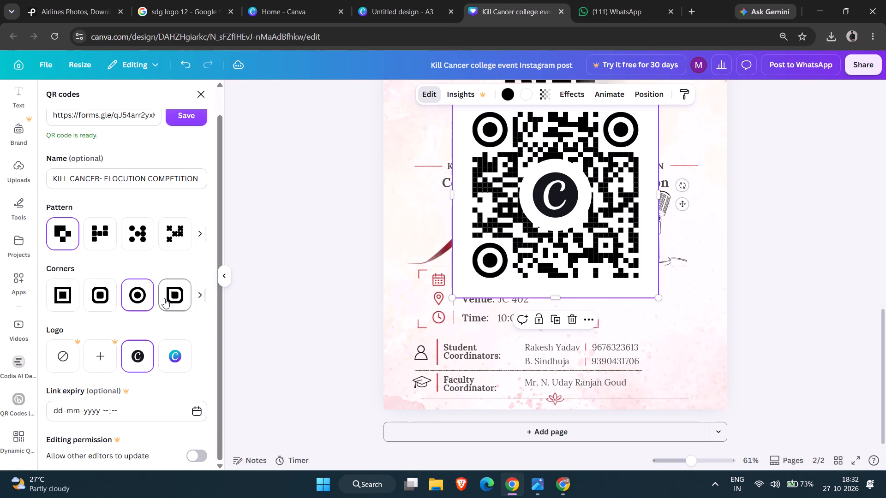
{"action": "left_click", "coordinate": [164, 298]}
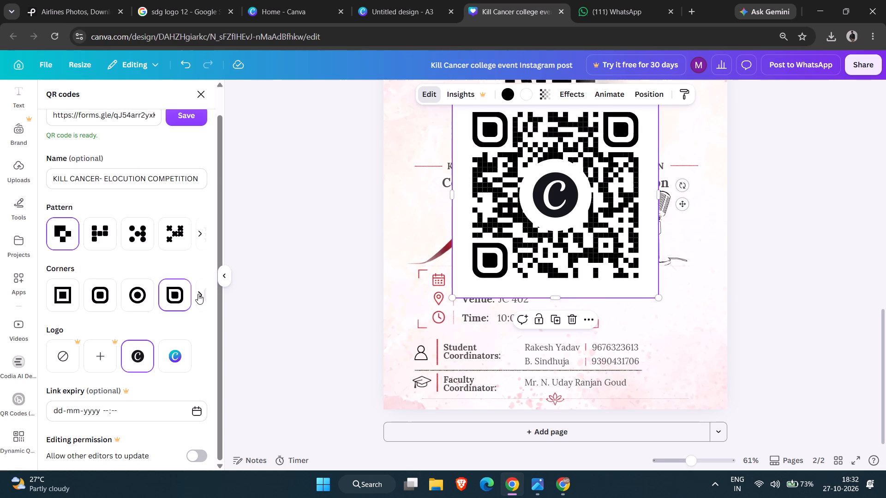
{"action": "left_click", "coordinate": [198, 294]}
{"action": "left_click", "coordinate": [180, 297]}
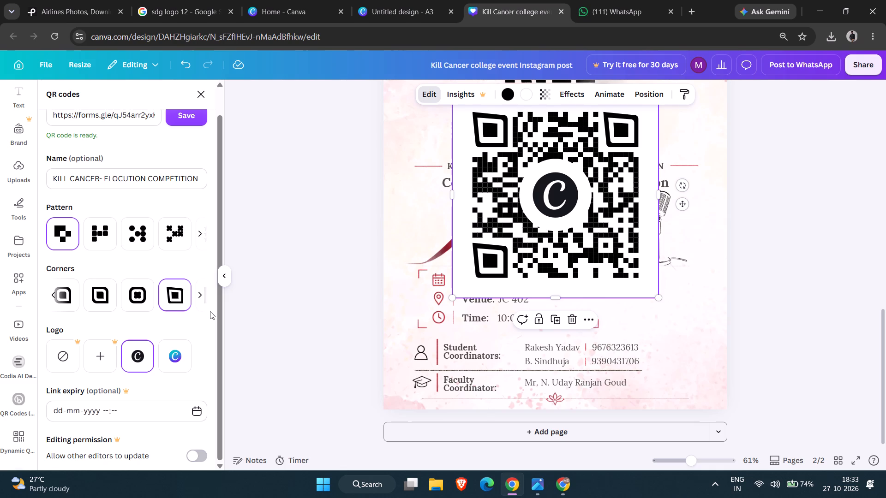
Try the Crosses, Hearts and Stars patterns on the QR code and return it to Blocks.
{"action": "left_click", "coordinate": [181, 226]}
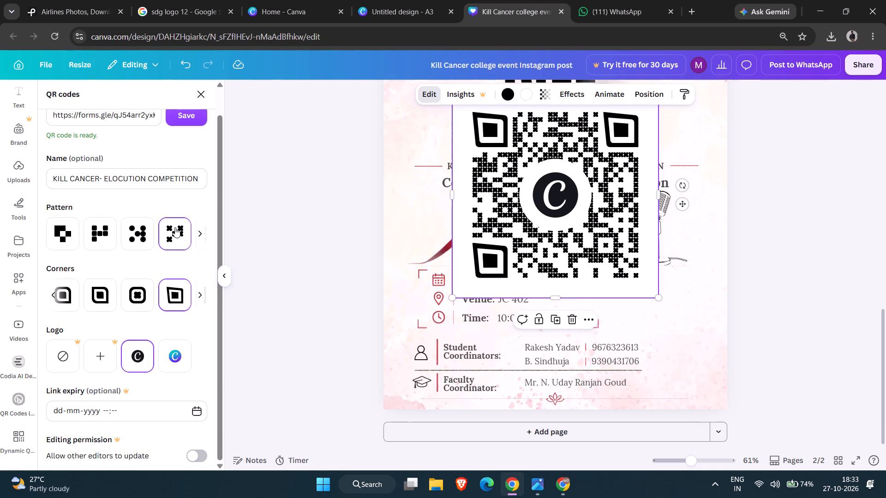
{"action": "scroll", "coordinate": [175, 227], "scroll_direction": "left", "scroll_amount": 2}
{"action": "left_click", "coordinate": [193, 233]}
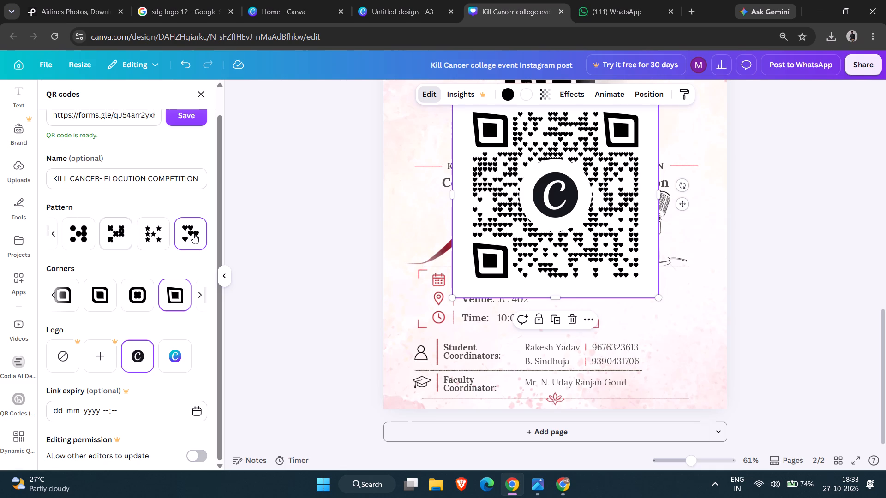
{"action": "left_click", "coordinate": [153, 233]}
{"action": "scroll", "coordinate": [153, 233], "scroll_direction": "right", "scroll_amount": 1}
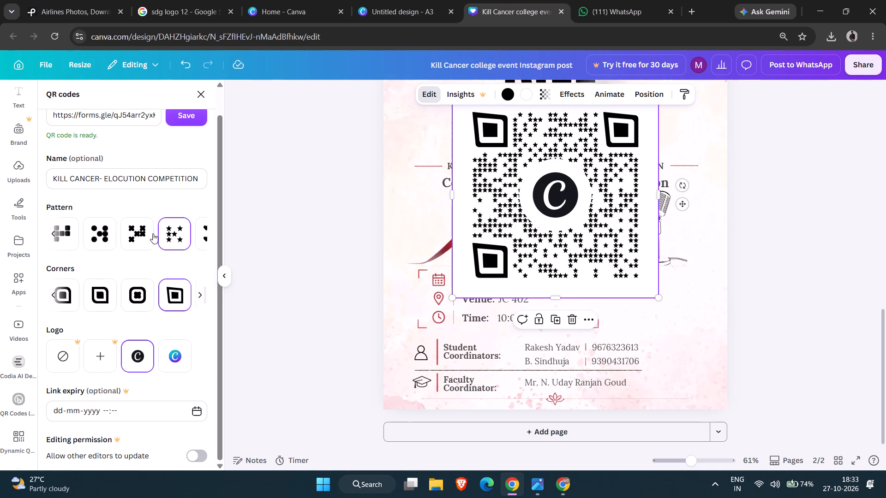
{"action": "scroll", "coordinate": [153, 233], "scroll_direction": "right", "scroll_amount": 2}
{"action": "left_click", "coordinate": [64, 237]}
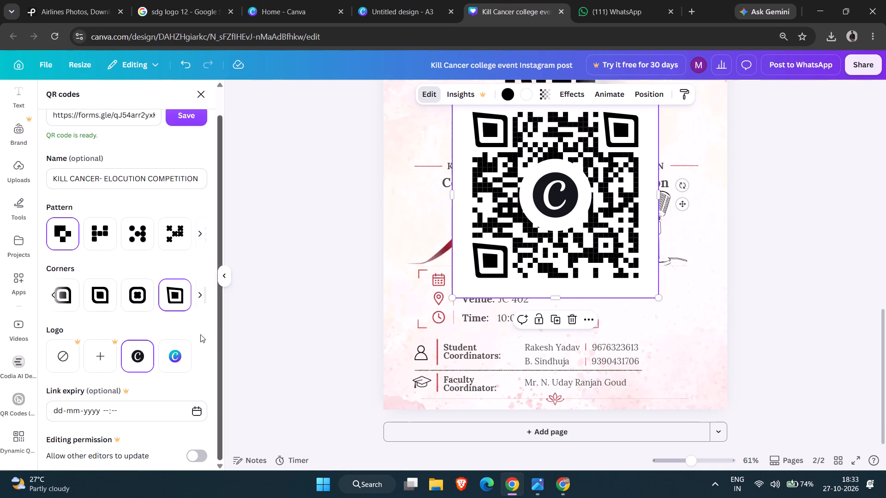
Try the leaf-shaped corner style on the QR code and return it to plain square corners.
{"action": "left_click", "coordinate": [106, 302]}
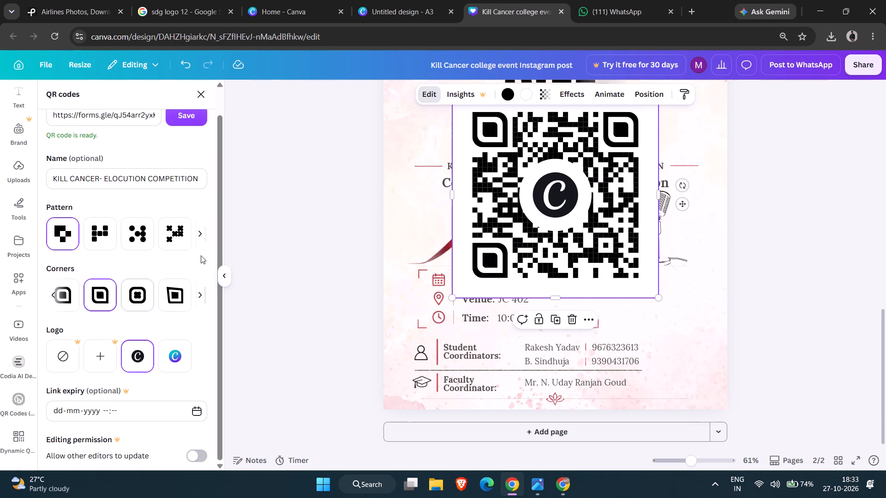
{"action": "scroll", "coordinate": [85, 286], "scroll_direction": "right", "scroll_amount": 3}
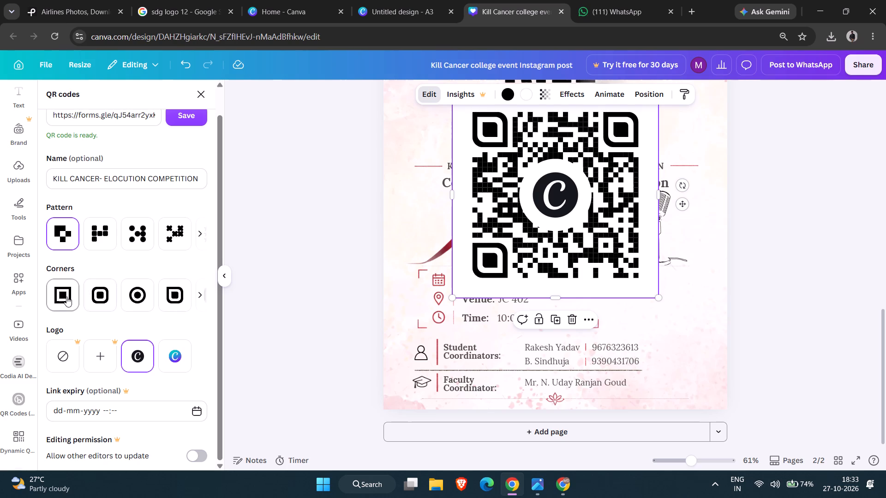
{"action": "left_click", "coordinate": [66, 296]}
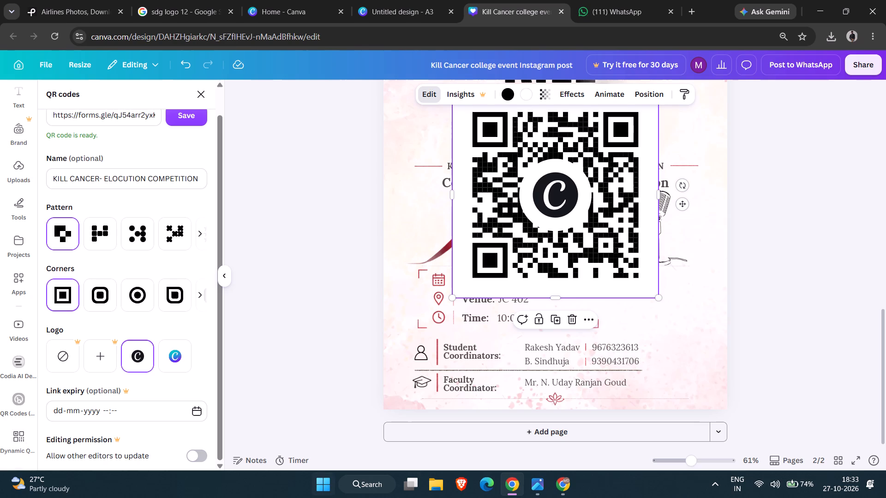
Switch to the School profile's Chrome window and start looking up Canva in a new tab.
{"action": "left_click", "coordinate": [557, 490]}
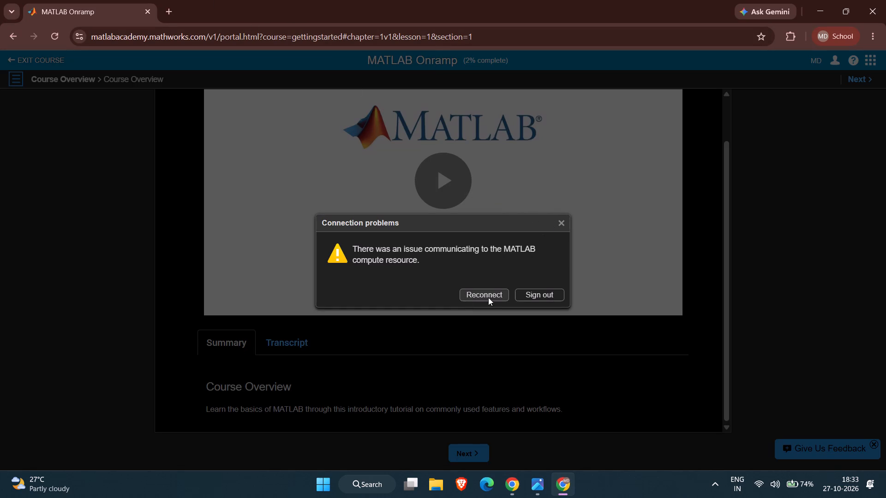
{"action": "left_click", "coordinate": [172, 11]}
{"action": "type", "text": "canv"}
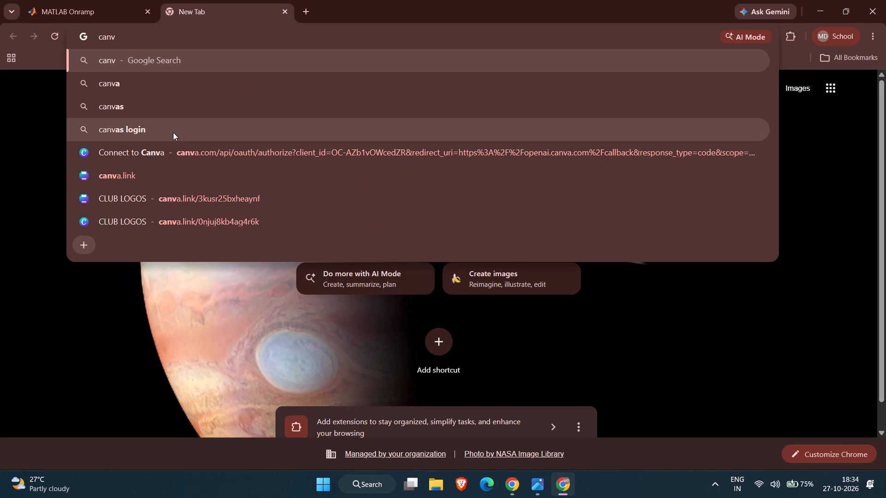
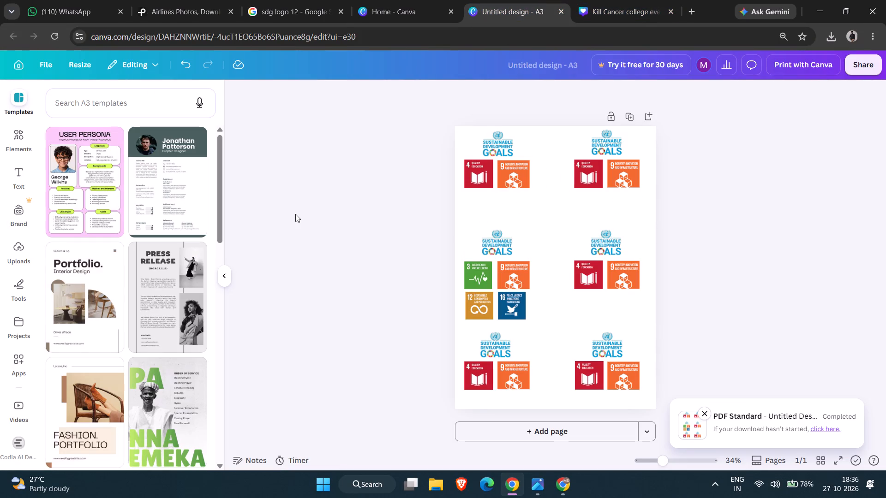
Return to the Kill Cancer poster design and reopen the dynamic QR codes app's overview, dismissing its styling notice.
{"action": "left_click", "coordinate": [634, 0]}
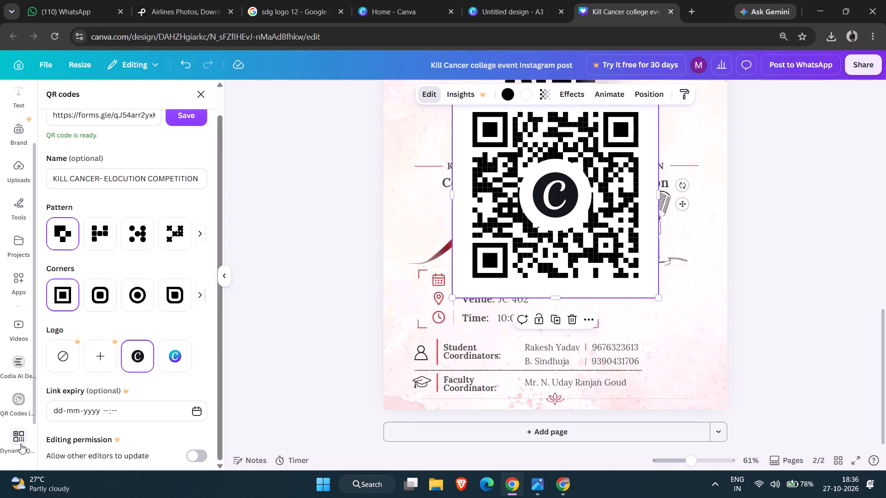
{"action": "scroll", "coordinate": [21, 444], "scroll_direction": "down", "scroll_amount": 2}
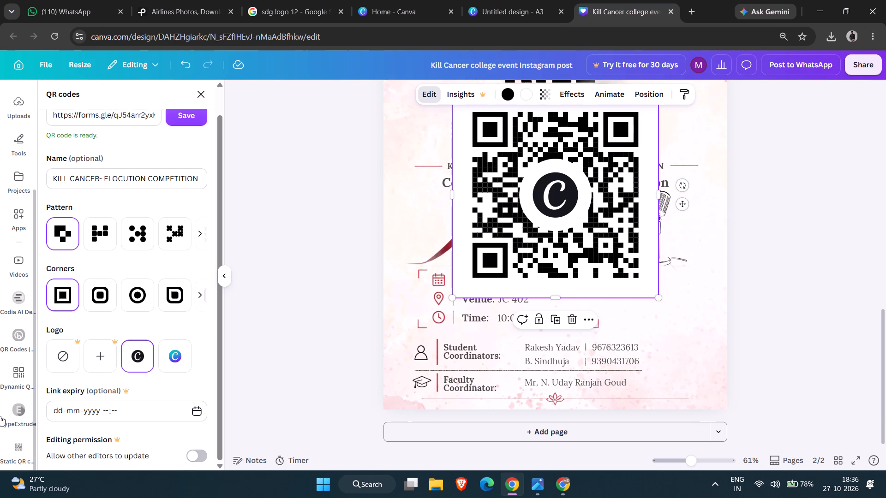
{"action": "left_click", "coordinate": [19, 380]}
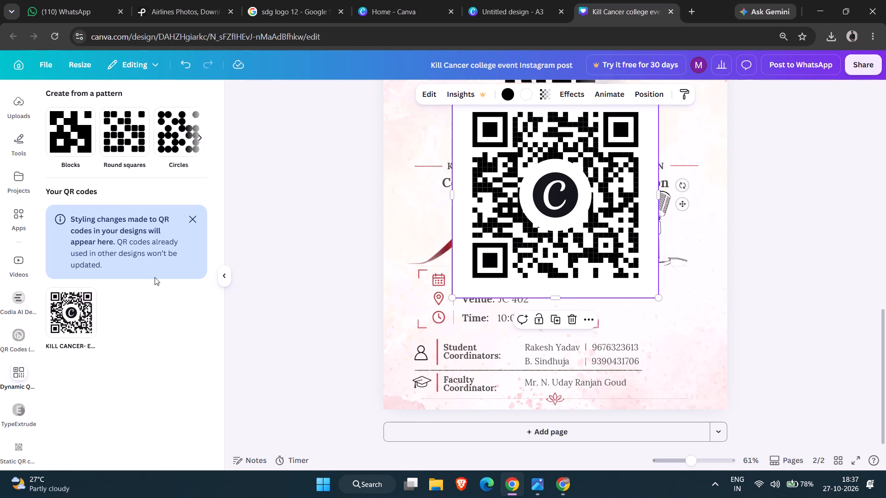
{"action": "left_click", "coordinate": [192, 217]}
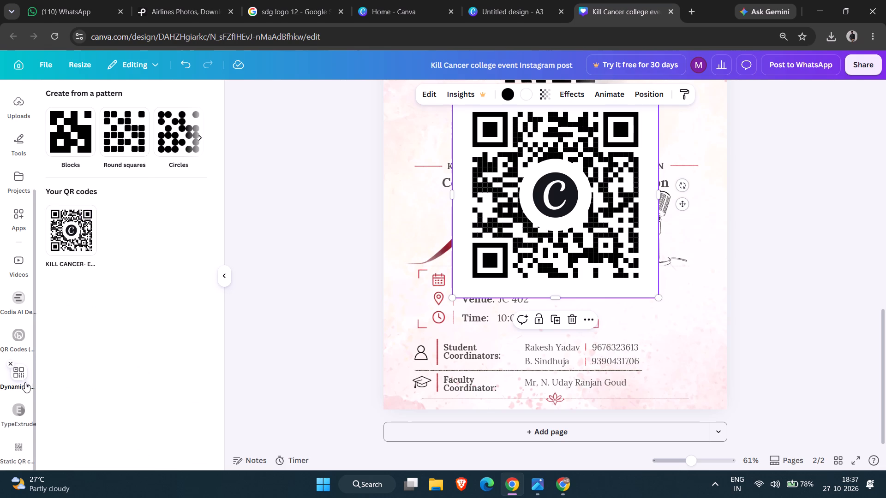
{"action": "right_click", "coordinate": [22, 375]}
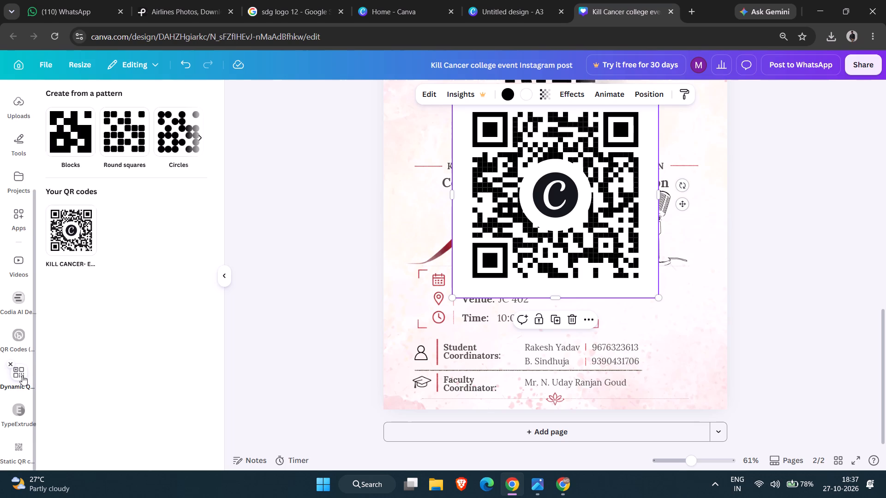
{"action": "left_click", "coordinate": [22, 375]}
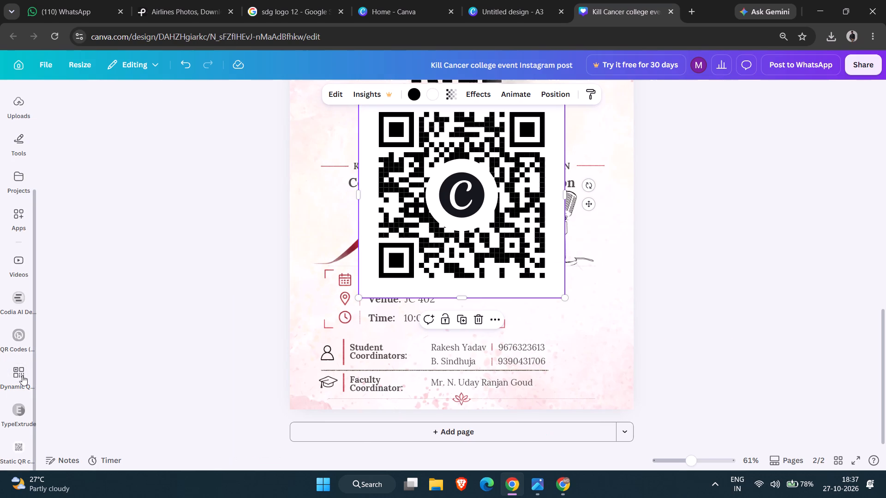
{"action": "left_click", "coordinate": [18, 374]}
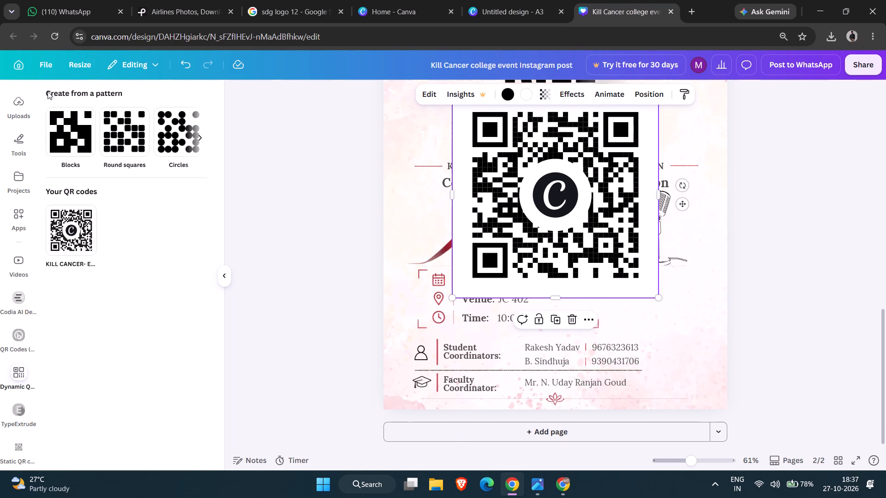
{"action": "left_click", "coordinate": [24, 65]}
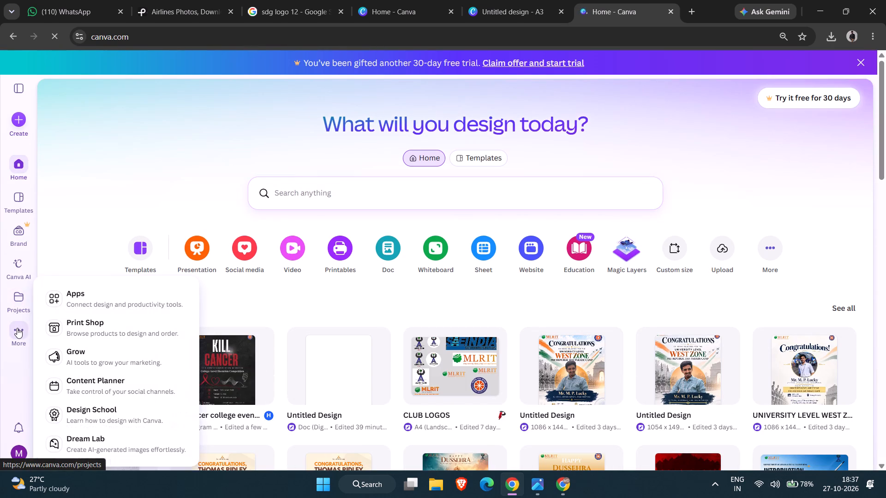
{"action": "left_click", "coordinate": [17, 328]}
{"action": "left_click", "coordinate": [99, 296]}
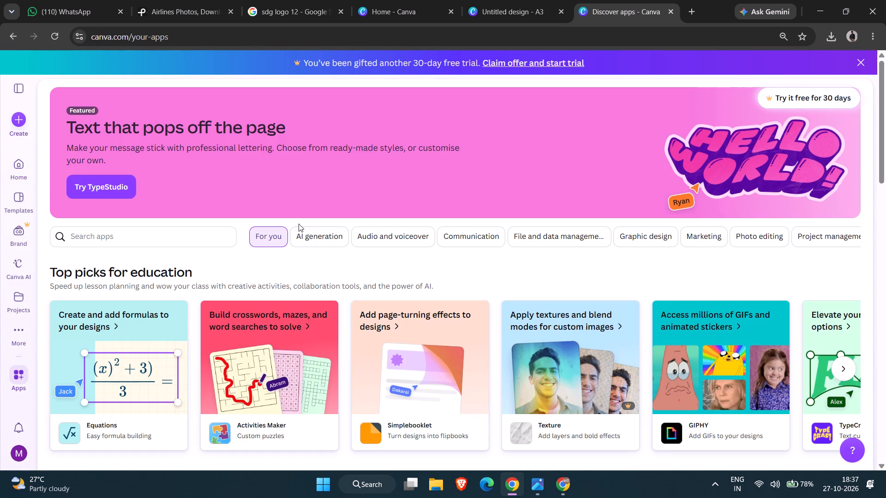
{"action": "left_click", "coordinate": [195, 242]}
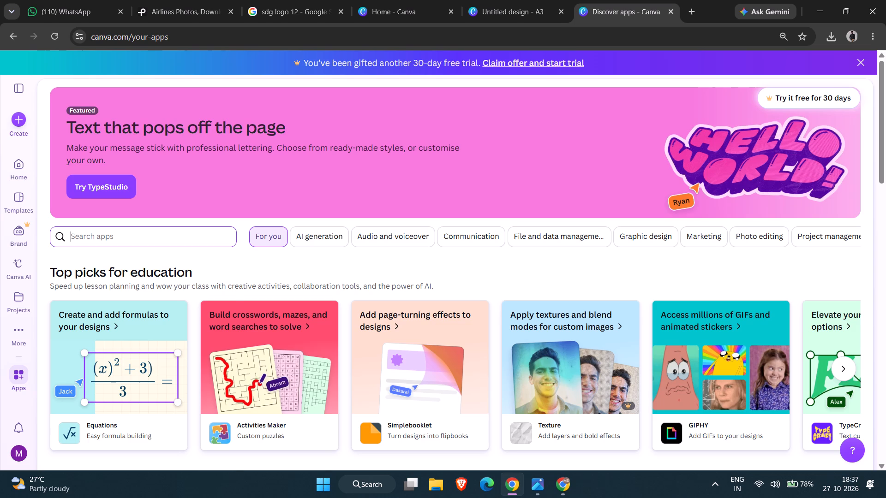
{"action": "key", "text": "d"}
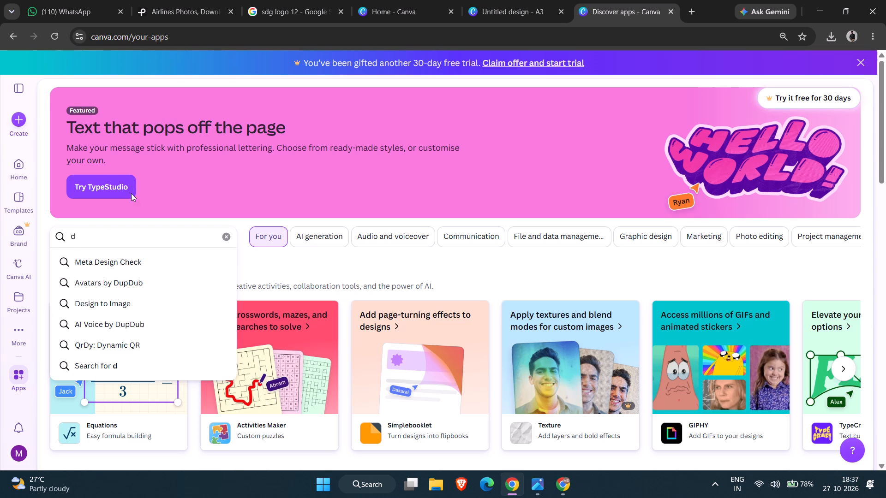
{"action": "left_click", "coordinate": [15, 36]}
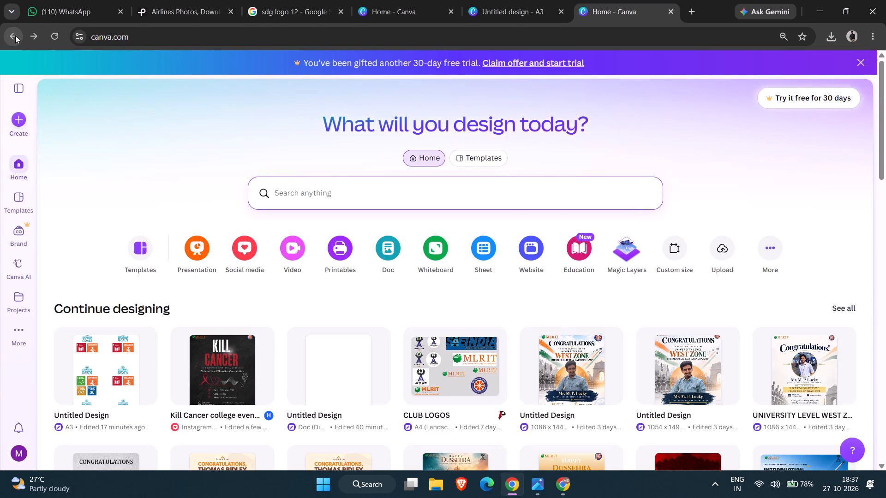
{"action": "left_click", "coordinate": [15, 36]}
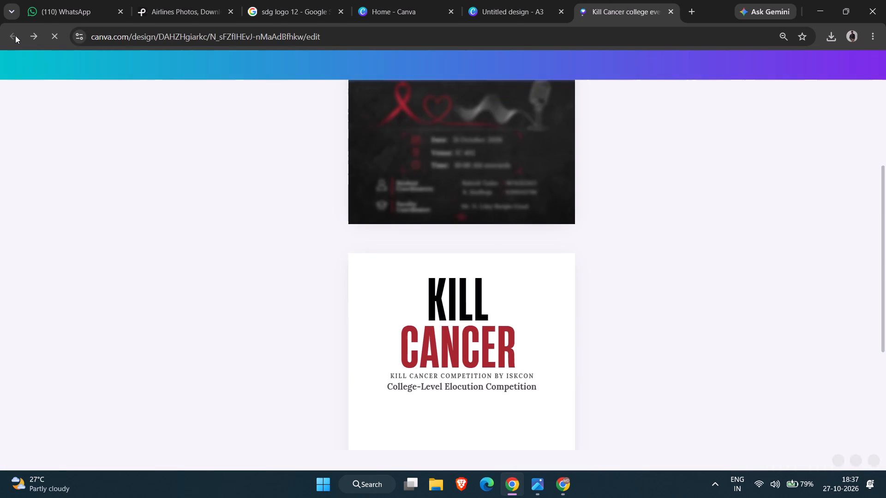
Try the QR code at several places on page 2 and leave it over the title and ribbon, slightly left of the page centre.
{"action": "scroll", "coordinate": [316, 324], "scroll_direction": "down", "scroll_amount": 4}
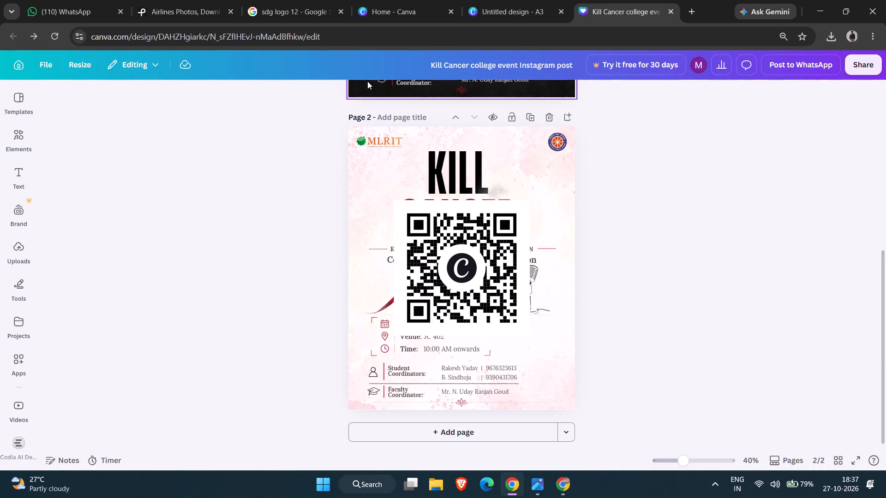
{"action": "left_click_drag", "start_coordinate": [437, 247], "coordinate": [512, 314]}
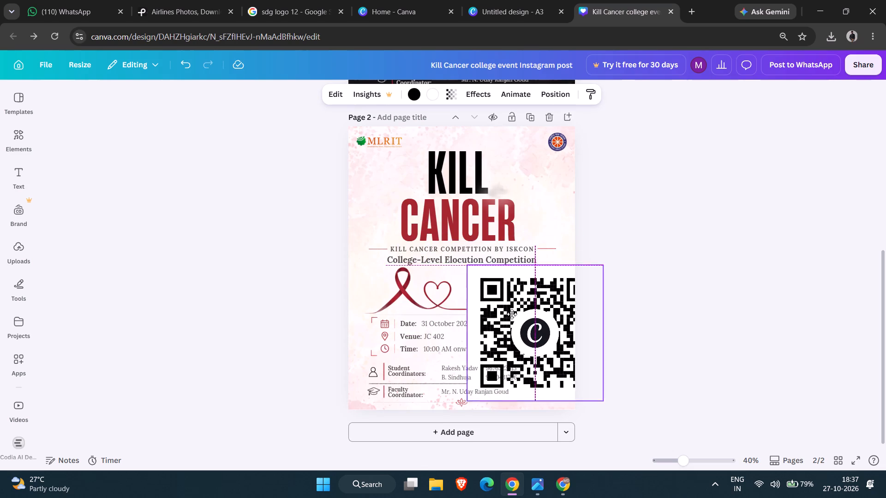
{"action": "left_click_drag", "start_coordinate": [512, 314], "coordinate": [300, 225]}
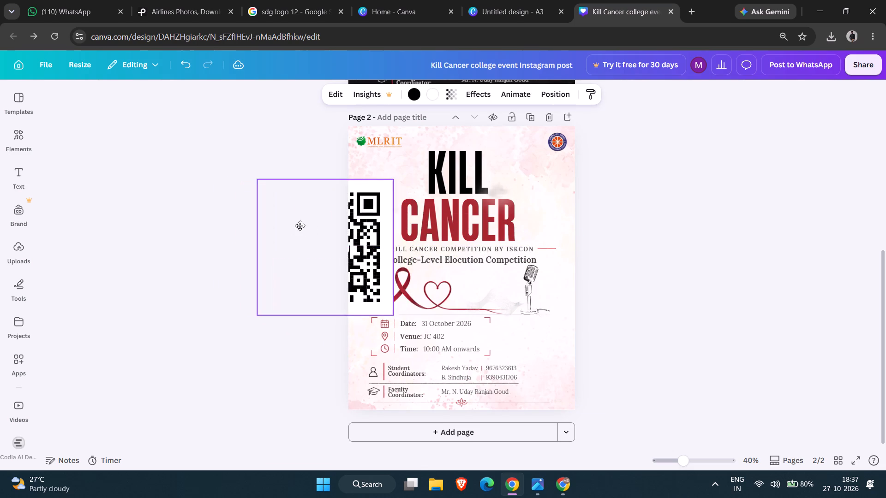
{"action": "left_click_drag", "start_coordinate": [300, 225], "coordinate": [322, 220]}
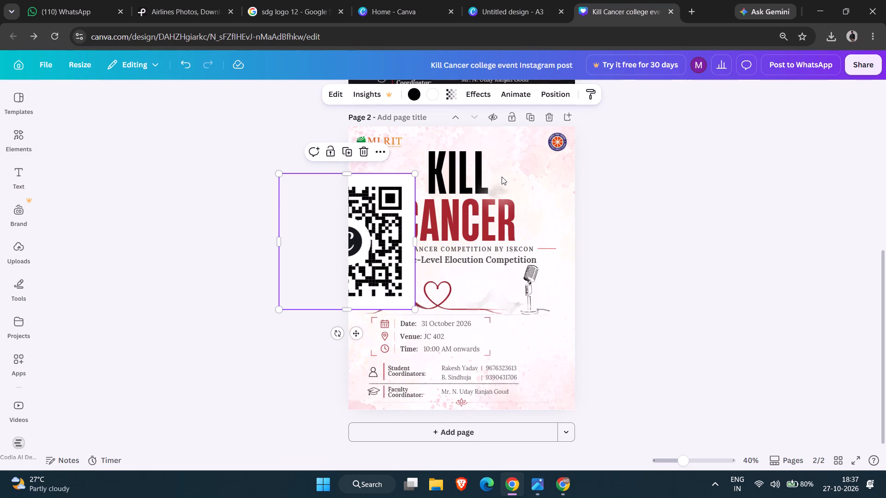
{"action": "left_click", "coordinate": [502, 177]}
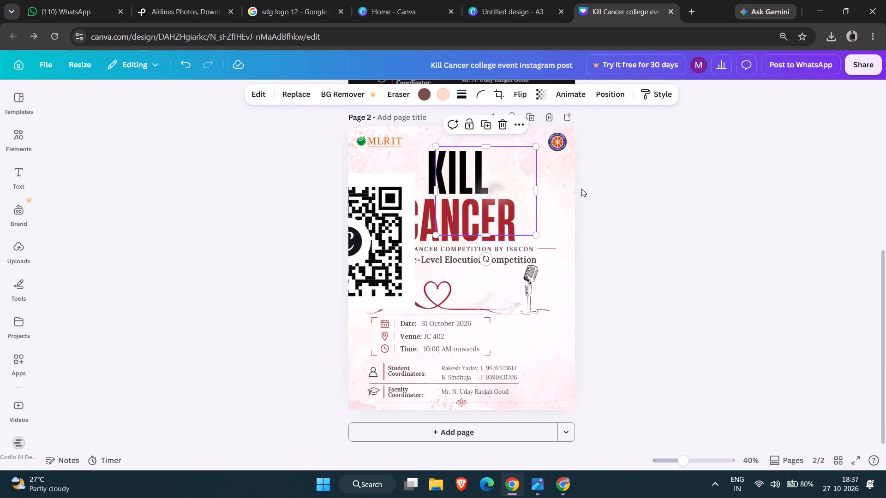
{"action": "left_click", "coordinate": [594, 192]}
{"action": "left_click_drag", "start_coordinate": [395, 237], "coordinate": [491, 247]}
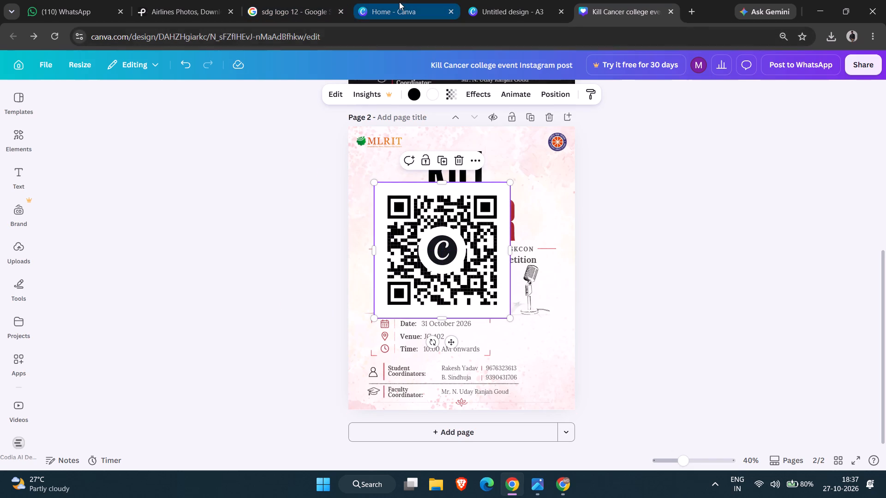
Switch to the Canva home tab and search its apps for "dy".
{"action": "left_click", "coordinate": [399, 2]}
{"action": "left_click", "coordinate": [20, 329]}
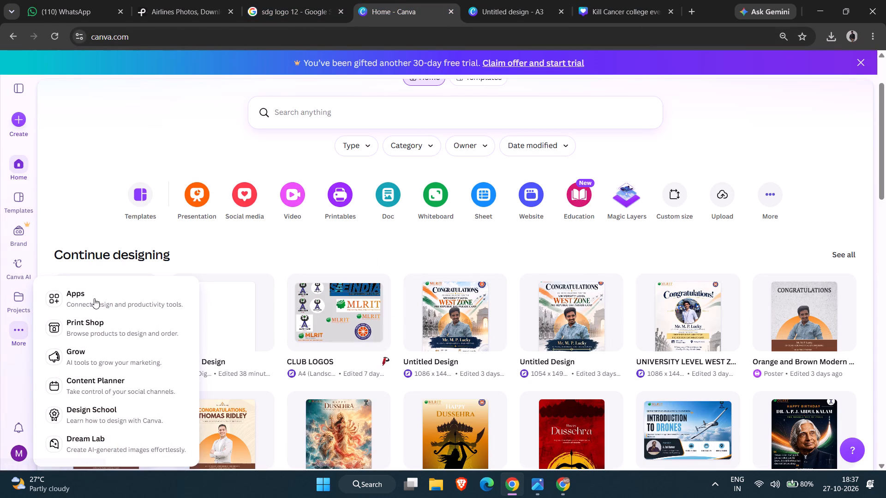
{"action": "left_click", "coordinate": [97, 297]}
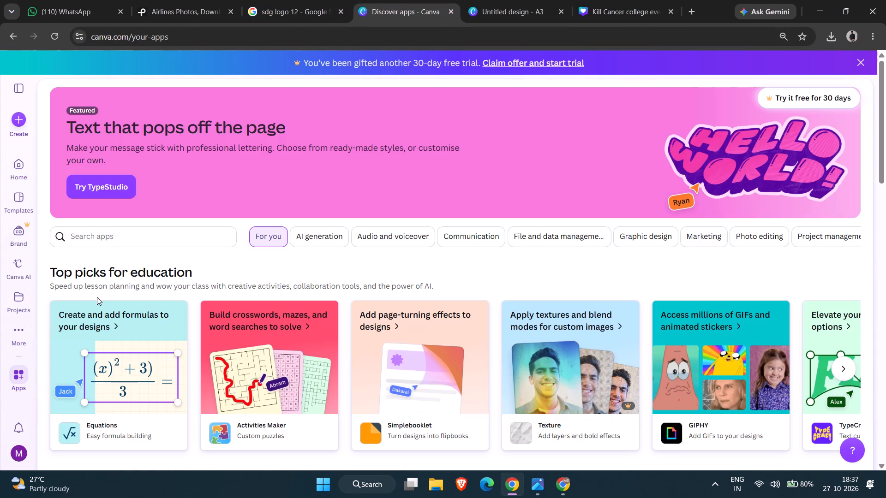
{"action": "left_click", "coordinate": [136, 241]}
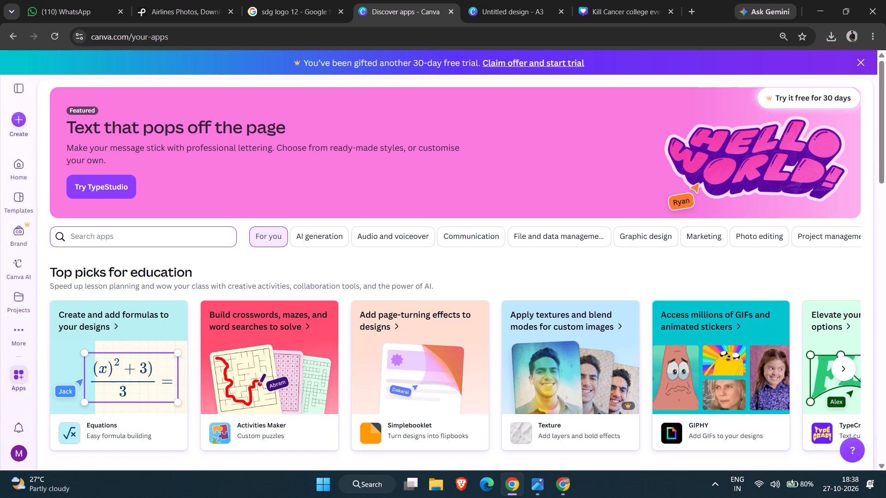
{"action": "type", "text": "dy"}
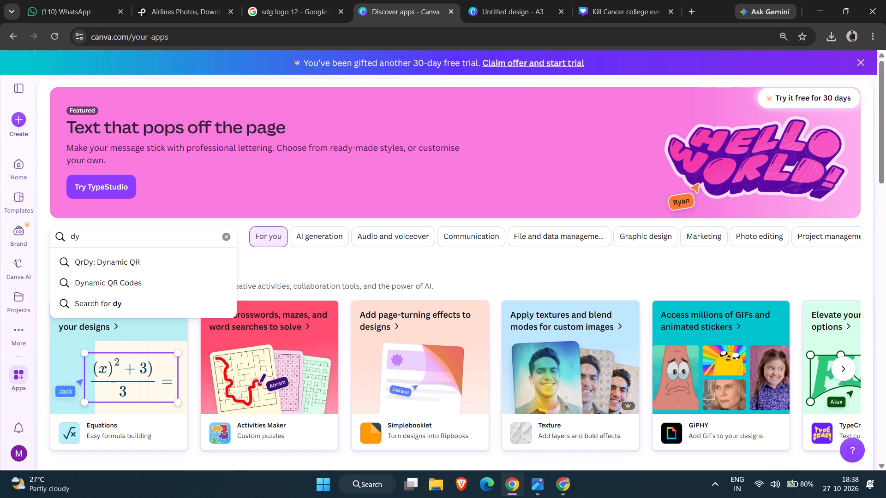
Search the apps for QrDy: Dynamic QR and examine the details of that app and of Dynamic QR Codes.
{"action": "left_click", "coordinate": [159, 263]}
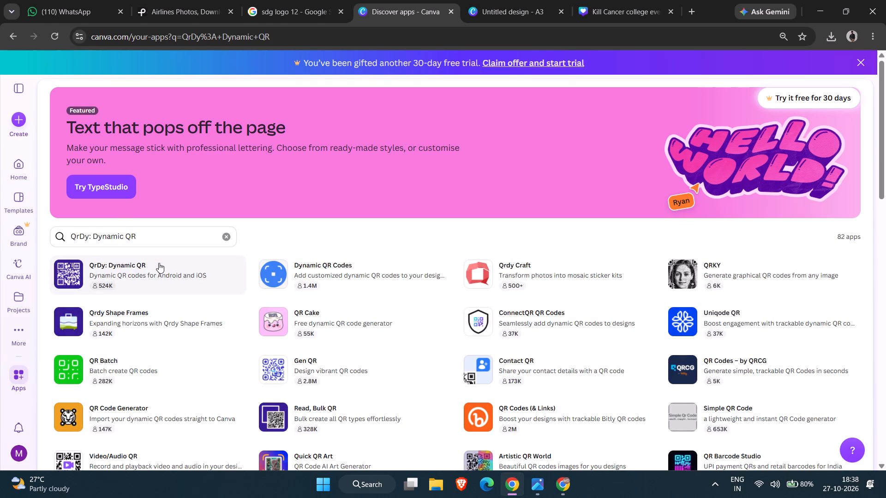
{"action": "left_click", "coordinate": [159, 263]}
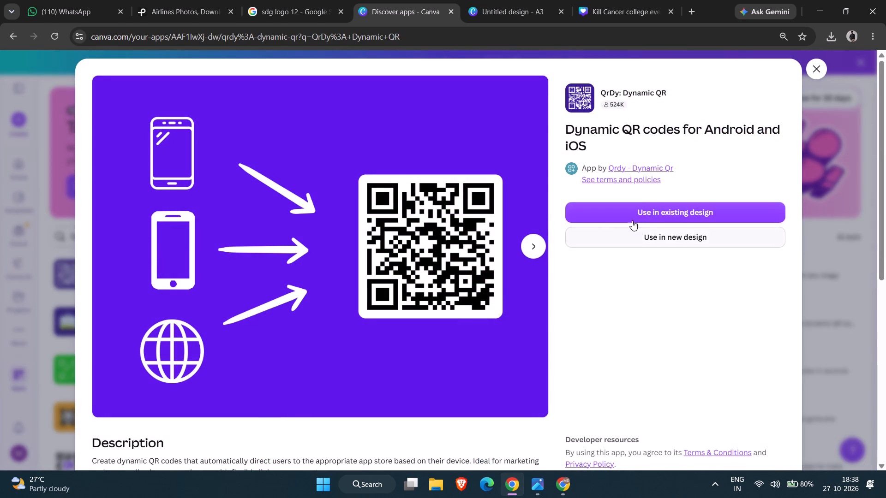
{"action": "left_click", "coordinate": [645, 218]}
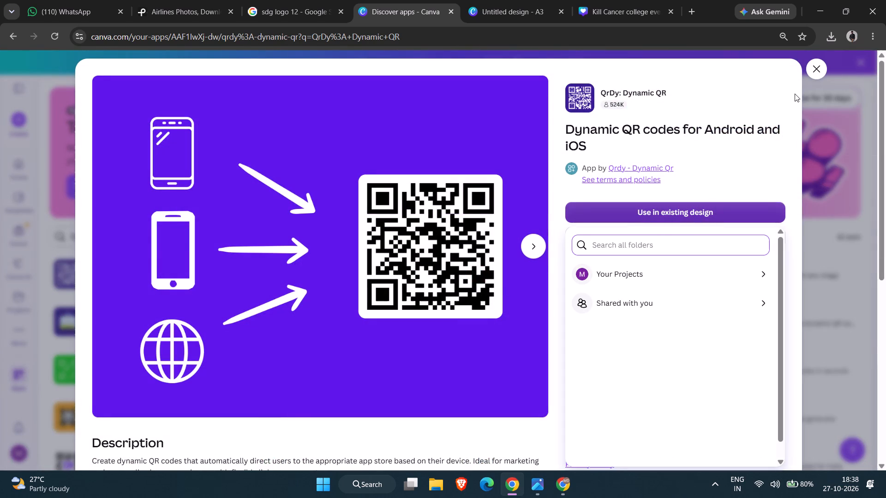
{"action": "left_click", "coordinate": [820, 59]}
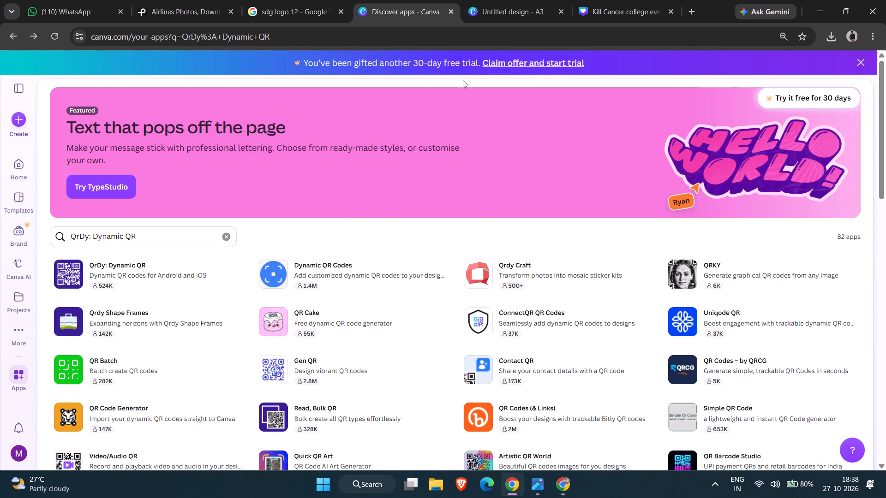
{"action": "left_click", "coordinate": [340, 273]}
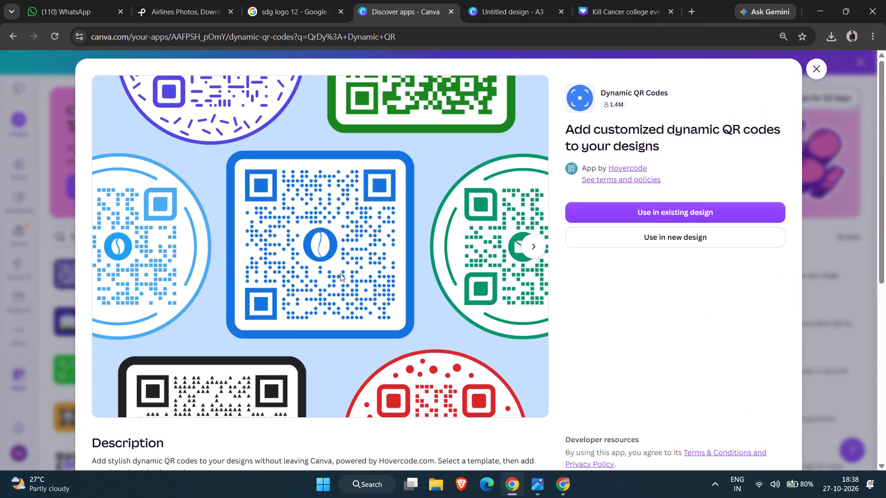
{"action": "left_click", "coordinate": [814, 67]}
Return to the Kill Cancer poster and open the page 2 QR code's settings to examine its pattern, corner and logo options.
{"action": "left_click", "coordinate": [635, 15]}
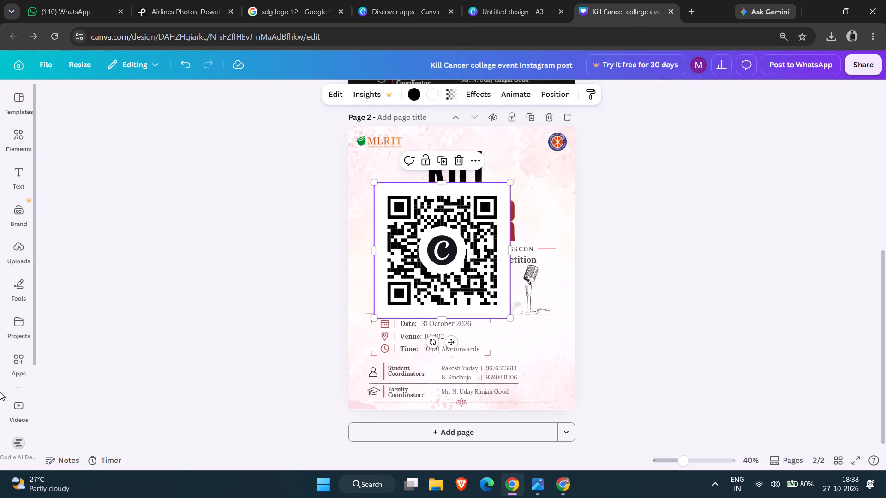
{"action": "left_click", "coordinate": [16, 433]}
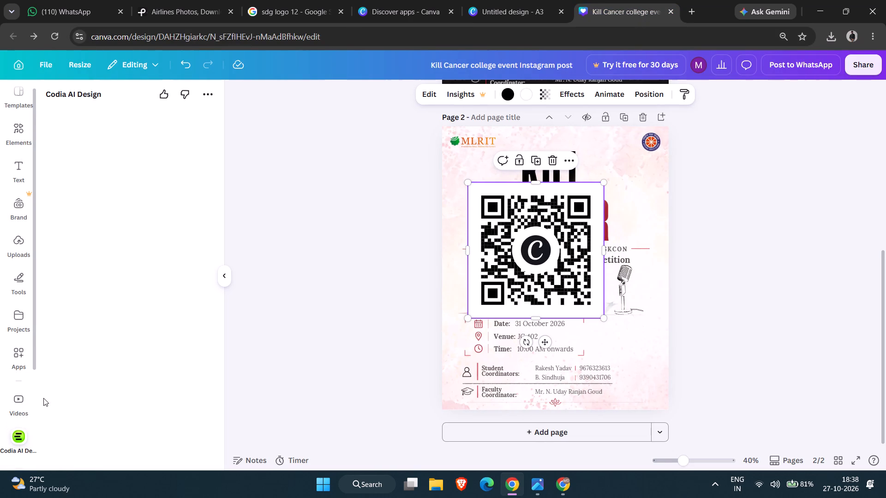
{"action": "scroll", "coordinate": [13, 345], "scroll_direction": "down", "scroll_amount": 2}
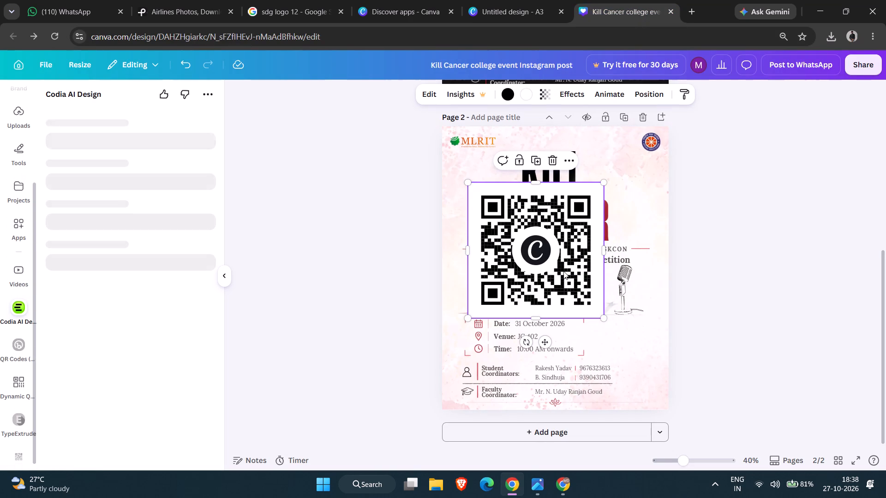
{"action": "left_click", "coordinate": [564, 267]}
{"action": "double_click", "coordinate": [564, 267]}
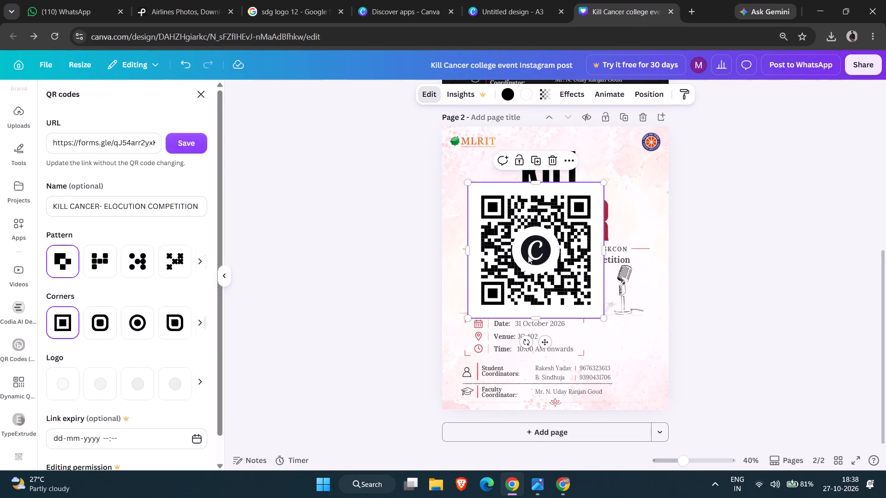
{"action": "scroll", "coordinate": [152, 338], "scroll_direction": "down", "scroll_amount": 1}
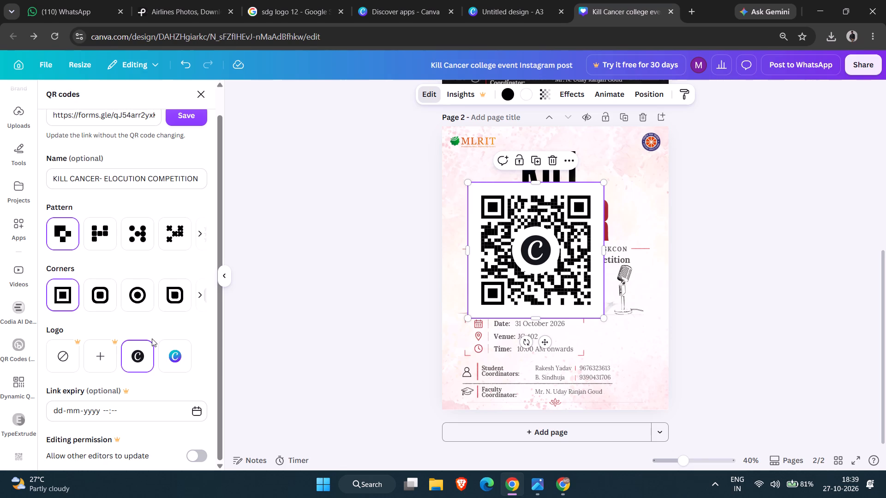
Look through the poster QR code's link, name, pattern, corner, logo and expiry settings.
{"action": "scroll", "coordinate": [152, 338], "scroll_direction": "down", "scroll_amount": 3}
{"action": "scroll", "coordinate": [180, 346], "scroll_direction": "up", "scroll_amount": 2}
{"action": "scroll", "coordinate": [180, 346], "scroll_direction": "down", "scroll_amount": 4}
{"action": "scroll", "coordinate": [180, 346], "scroll_direction": "up", "scroll_amount": 3}
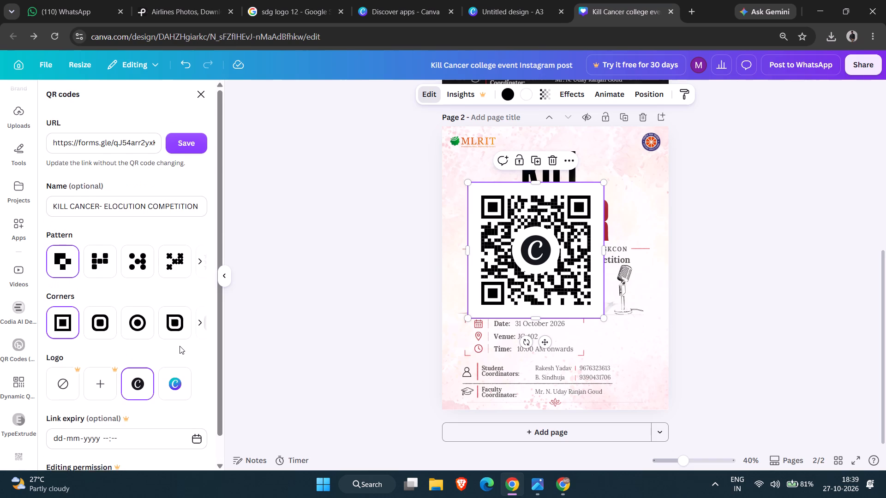
{"action": "scroll", "coordinate": [180, 346], "scroll_direction": "down", "scroll_amount": 3}
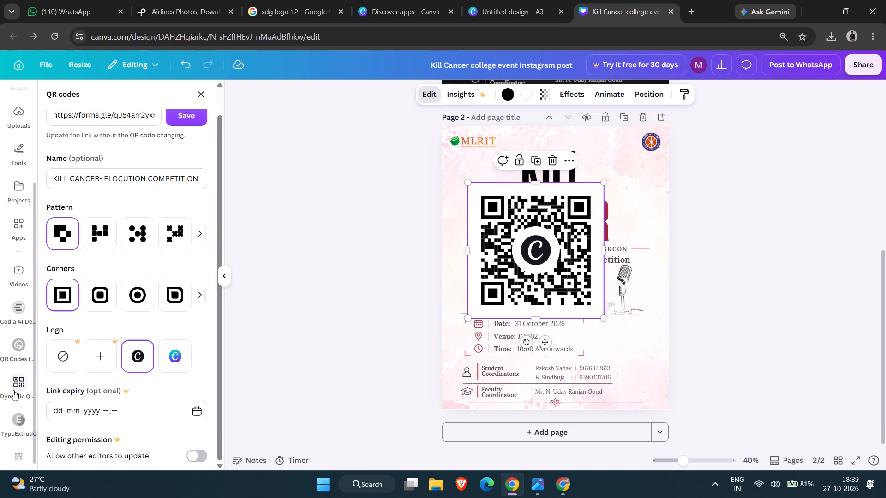
Check the Dynamic QR codes app, search the elements for "qr code" and open the dynamic QR code creator from the results.
{"action": "left_click", "coordinate": [27, 395]}
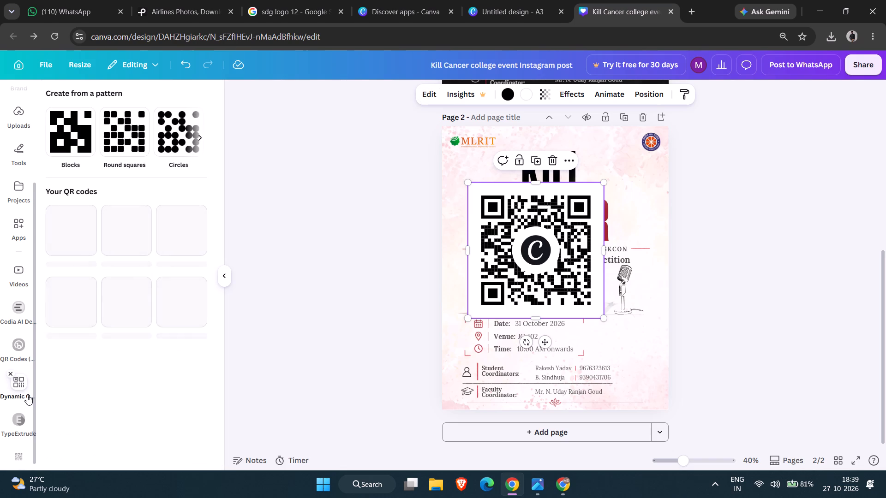
{"action": "scroll", "coordinate": [15, 116], "scroll_direction": "up", "scroll_amount": 4}
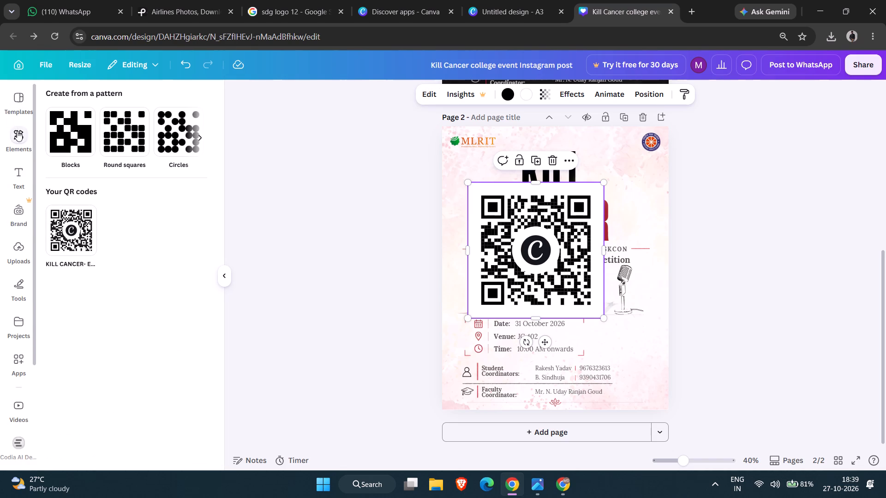
{"action": "left_click", "coordinate": [18, 103]}
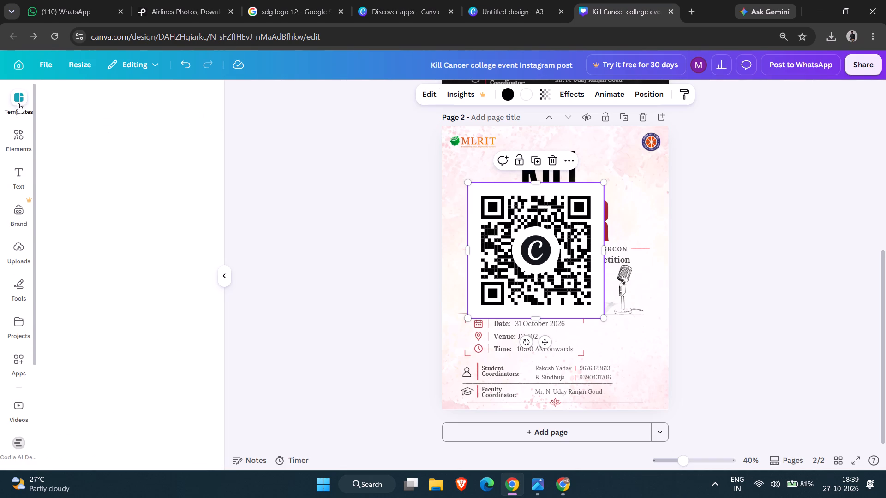
{"action": "left_click", "coordinate": [19, 129]}
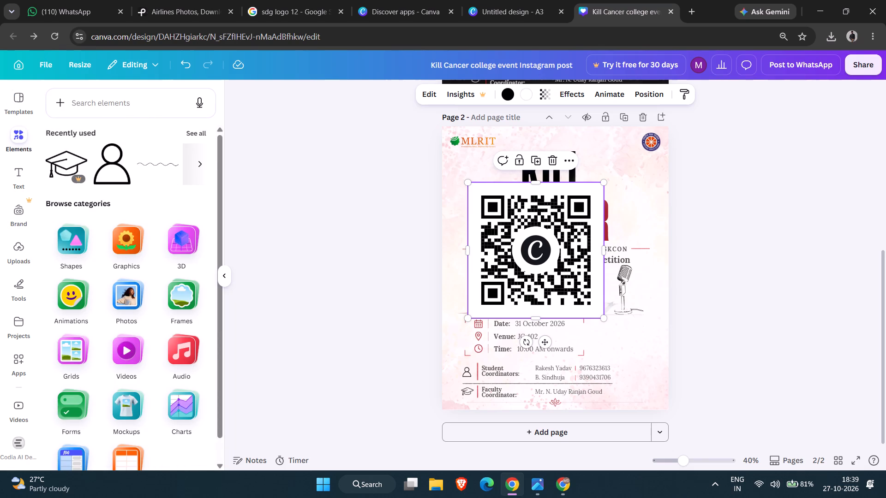
{"action": "left_click", "coordinate": [112, 108]}
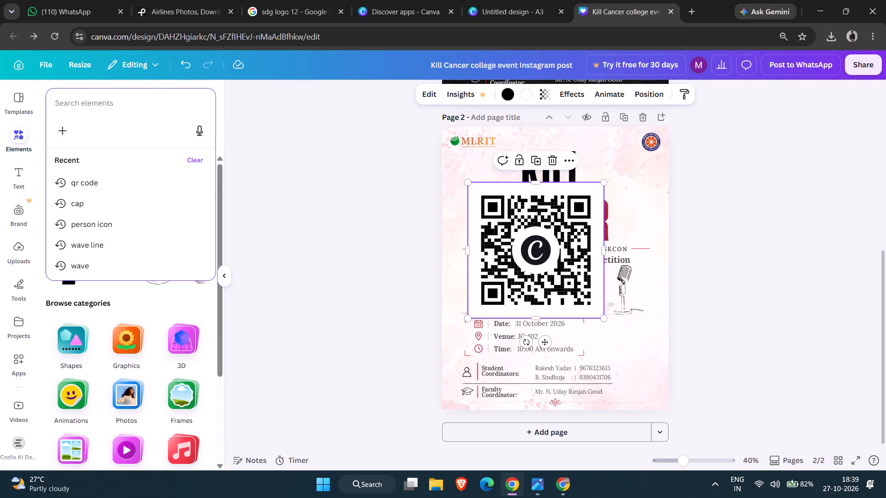
{"action": "type", "text": "qr"}
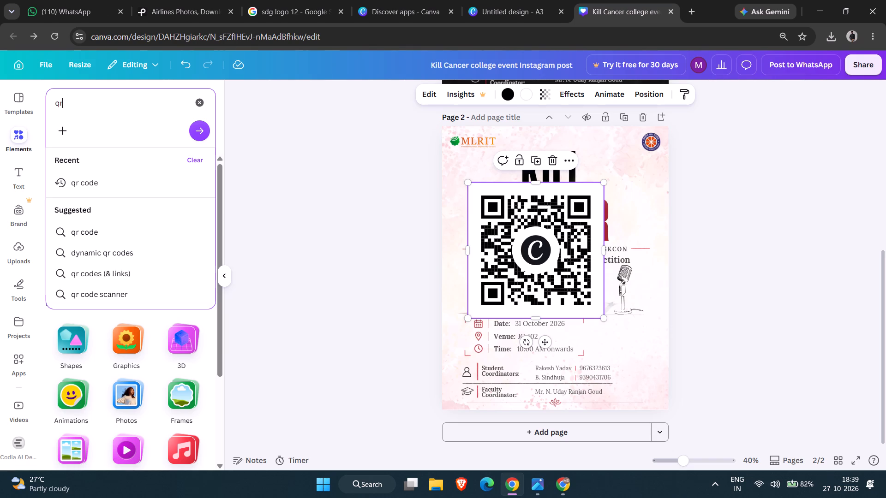
{"action": "left_click", "coordinate": [119, 186]}
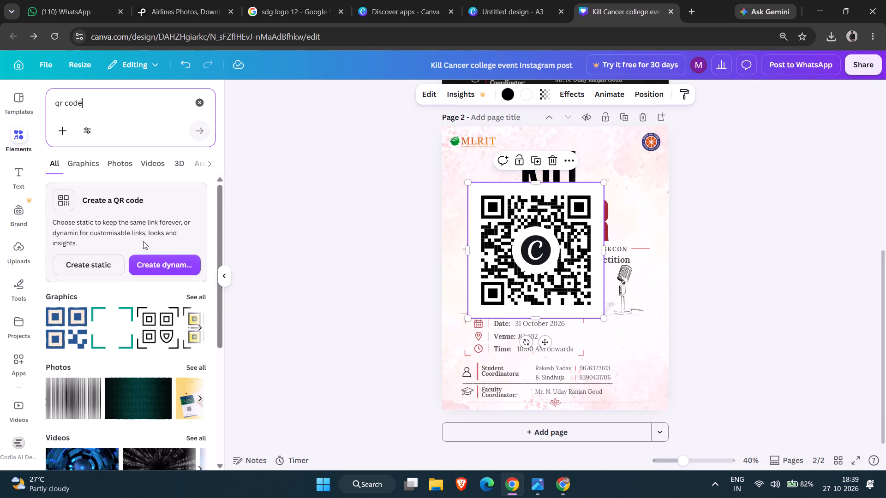
{"action": "left_click", "coordinate": [168, 259]}
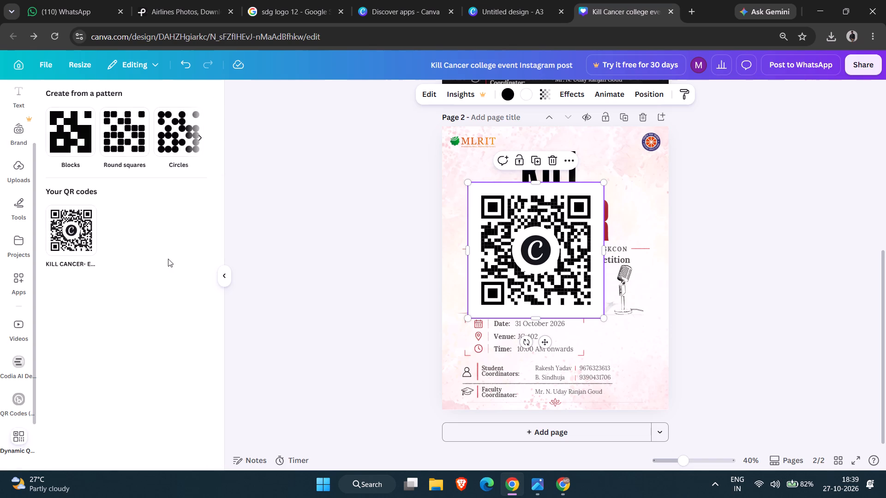
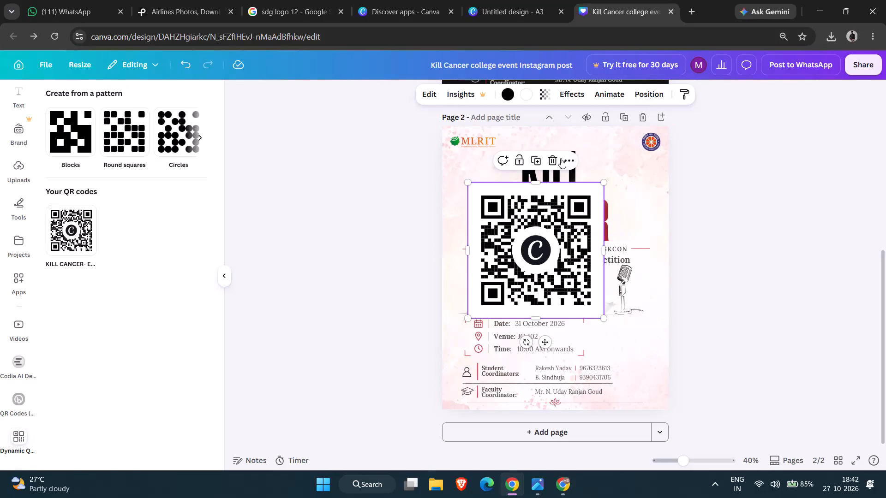
Delete the QR code with the centre logo from page 2 of the poster.
{"action": "left_click", "coordinate": [548, 161]}
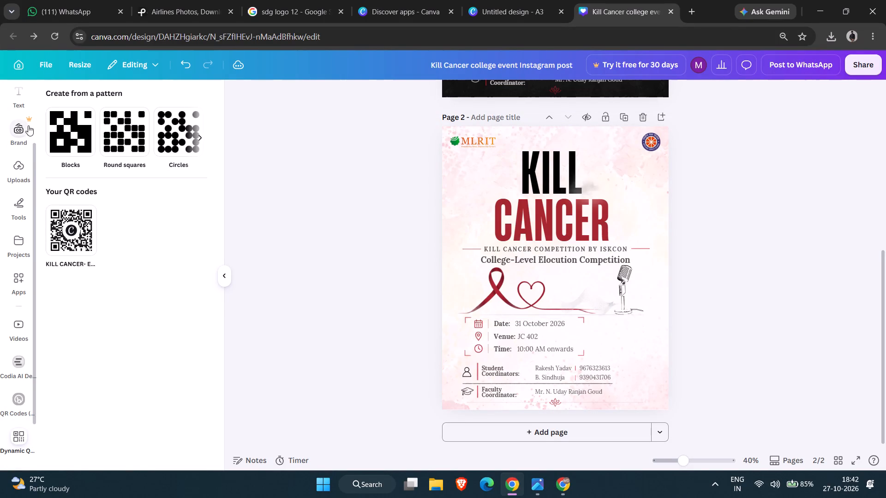
Reopen the "qr code" results in the elements library to reach the static and dynamic QR code options.
{"action": "scroll", "coordinate": [19, 164], "scroll_direction": "up", "scroll_amount": 4}
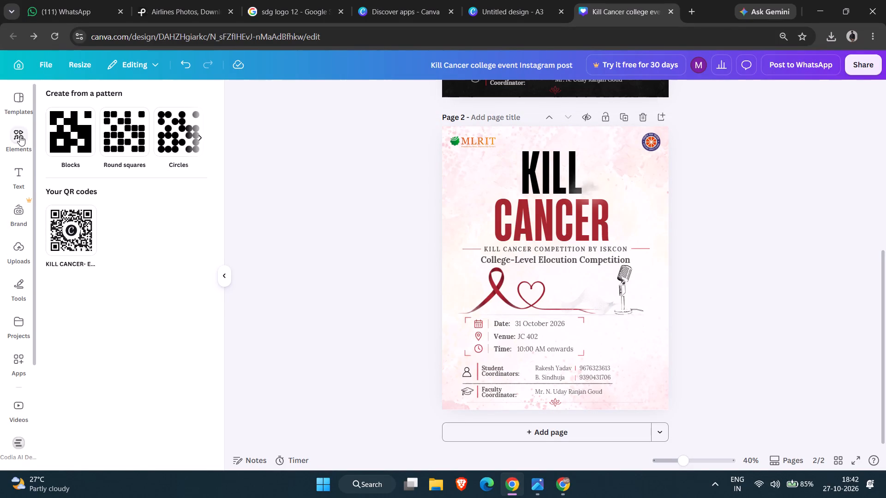
{"action": "left_click", "coordinate": [20, 136]}
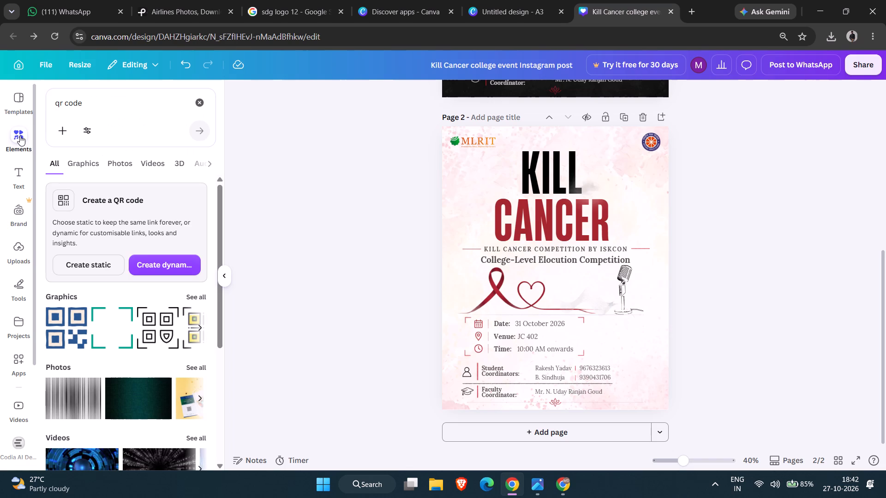
{"action": "key", "text": "Down"}
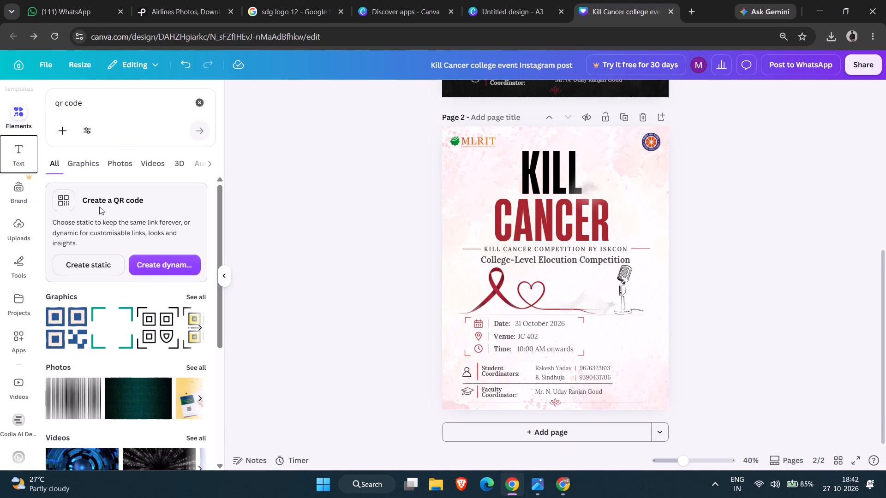
{"action": "left_click", "coordinate": [96, 267]}
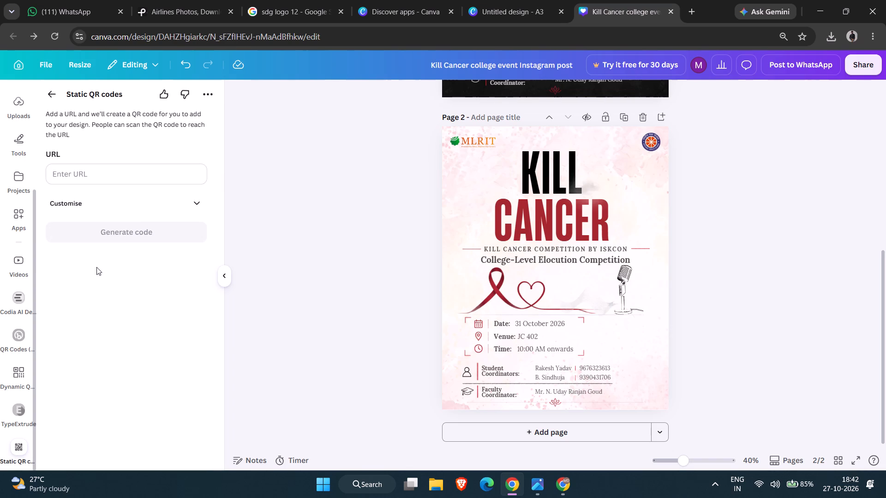
{"action": "left_click", "coordinate": [104, 179]}
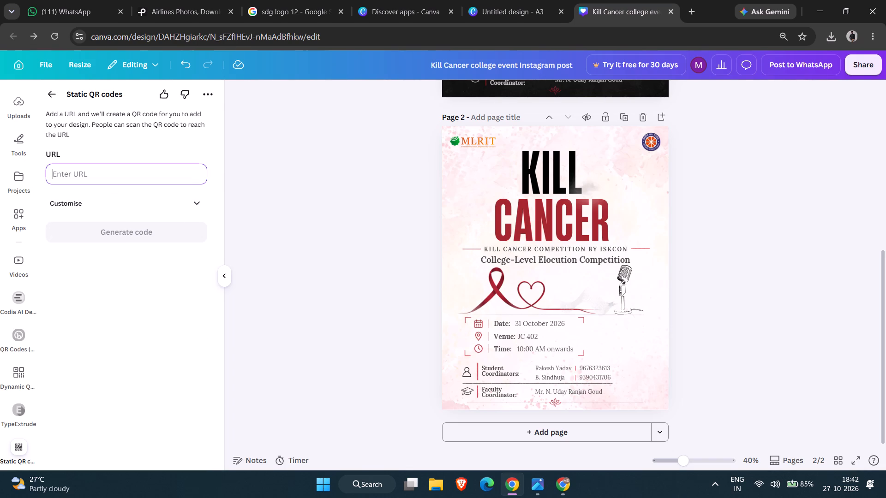
{"action": "key", "text": "ctrl+v"}
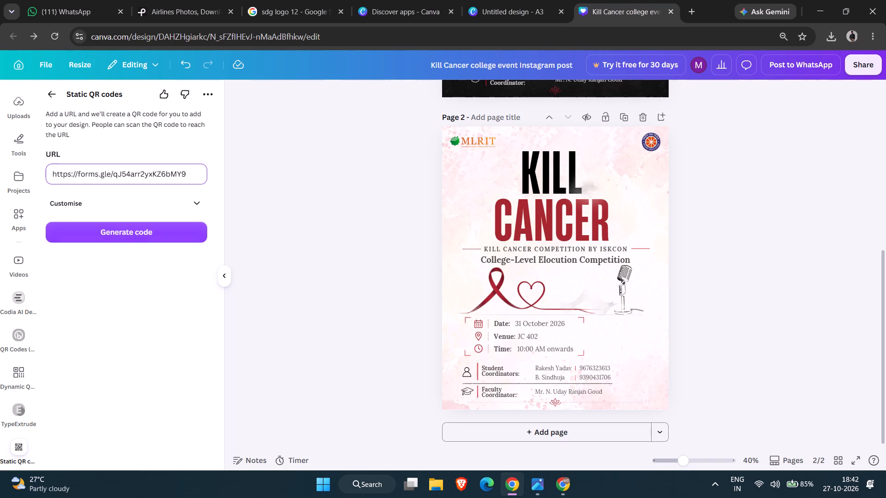
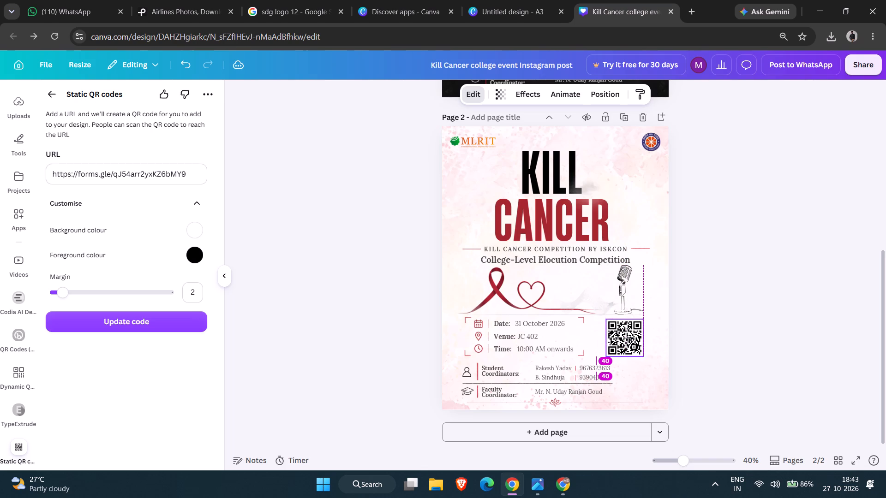
Nudge the static QR code slightly upward beneath the microphone, beside the date, venue and time details on page 2.
{"action": "left_click_drag", "start_coordinate": [629, 340], "coordinate": [629, 339]}
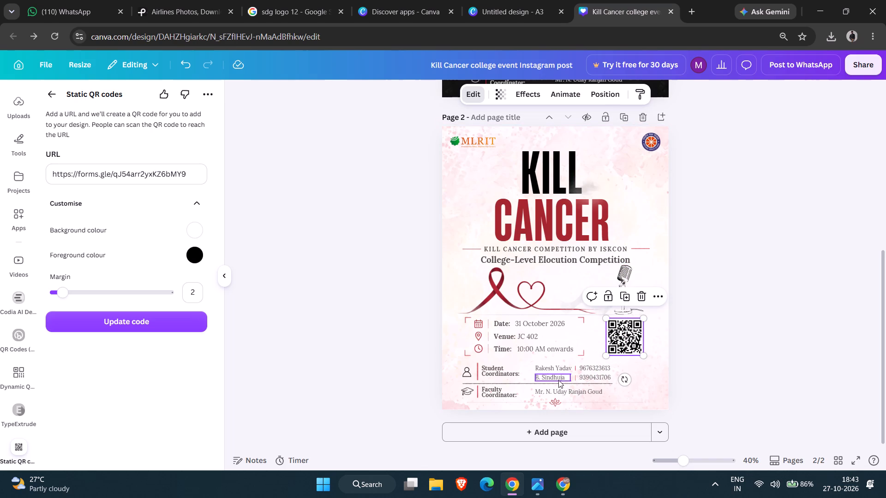
Nudge the red lotus ornament at the bottom centre of page 2 slightly down, towards the page edge.
{"action": "left_click", "coordinate": [551, 398]}
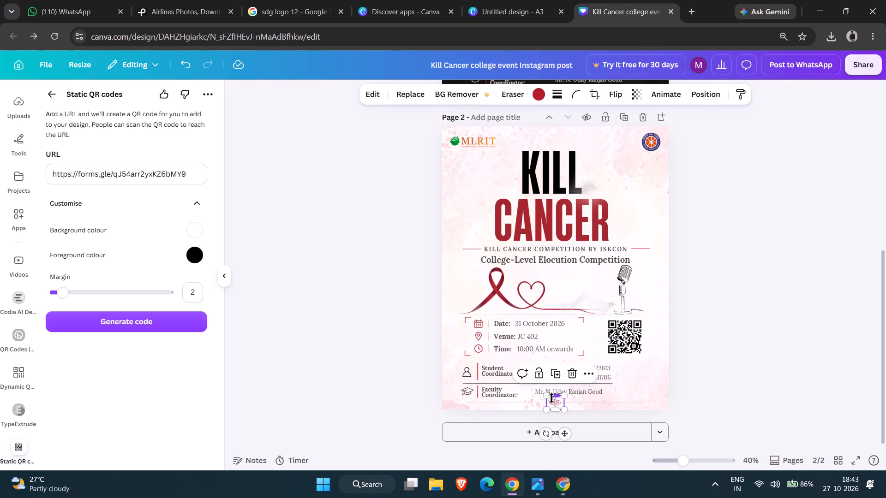
{"action": "key", "text": "Down"}
{"action": "key", "text": "Down"}
{"action": "key", "text": "Down"}
{"action": "key", "text": "Down"}
{"action": "key", "text": "Down"}
{"action": "key", "text": "Down"}
{"action": "key", "text": "Down"}
{"action": "key", "text": "Down"}
{"action": "key", "text": "Down"}
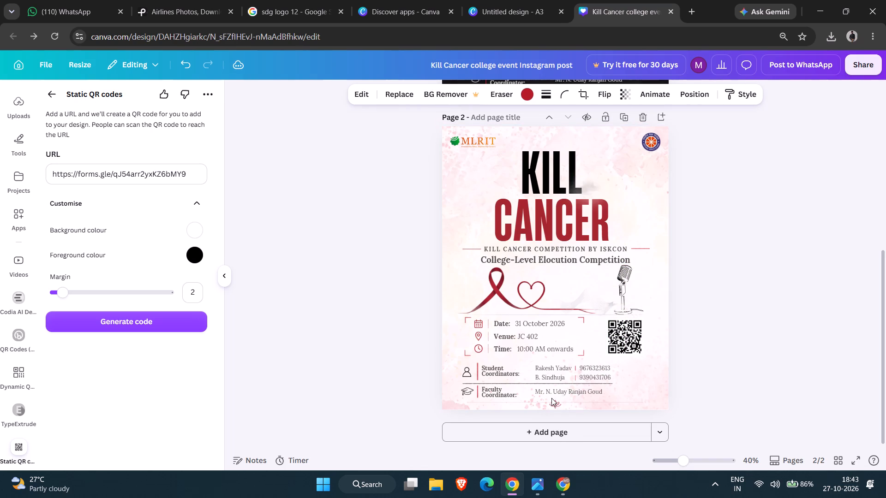
{"action": "key", "text": "Down"}
{"action": "key", "text": "Down"}
{"action": "key", "text": "Down"}
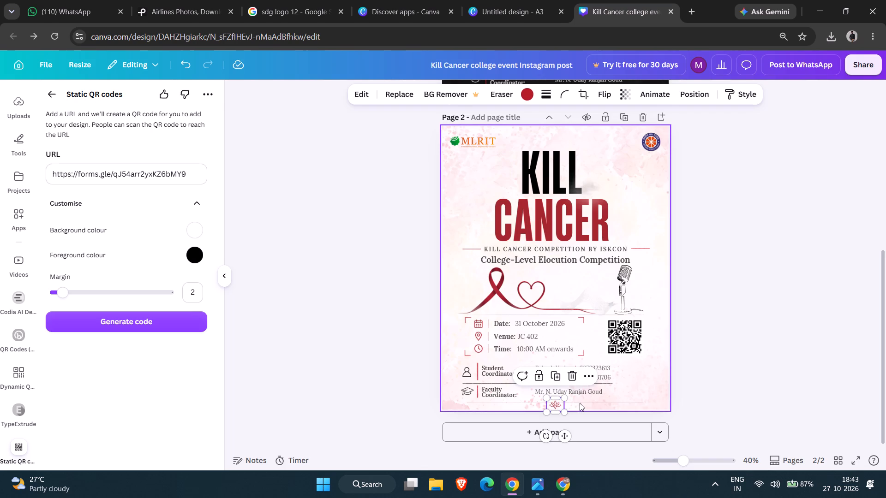
Nudge the faint horizontal line beside the lotus ornament slightly down below the faculty coordinator row.
{"action": "left_click", "coordinate": [581, 401]}
{"action": "key", "text": "Down"}
{"action": "key", "text": "Down"}
{"action": "key", "text": "Down"}
{"action": "key", "text": "Down"}
{"action": "key", "text": "Down"}
{"action": "key", "text": "Down"}
{"action": "key", "text": "Down"}
{"action": "key", "text": "Down"}
{"action": "key", "text": "Down"}
{"action": "key", "text": "Down"}
{"action": "key", "text": "Down"}
{"action": "key", "text": "Down"}
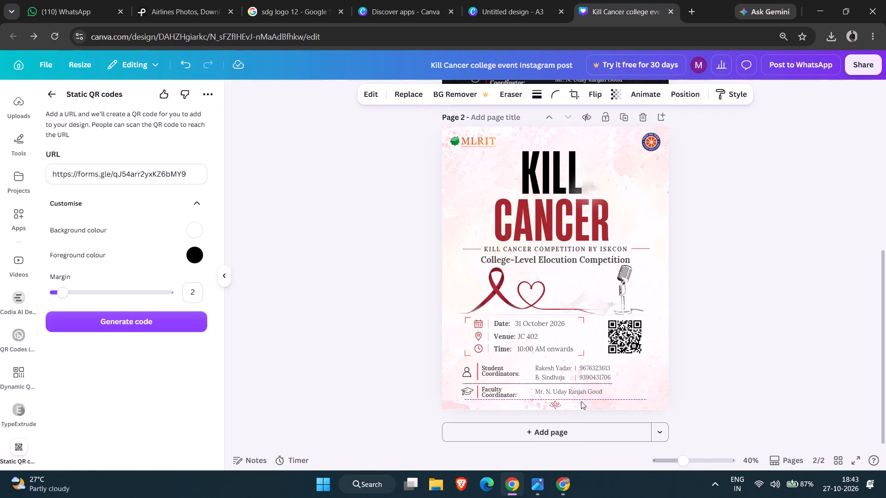
{"action": "key", "text": "Up"}
{"action": "key", "text": "Up"}
{"action": "left_click", "coordinate": [683, 379]}
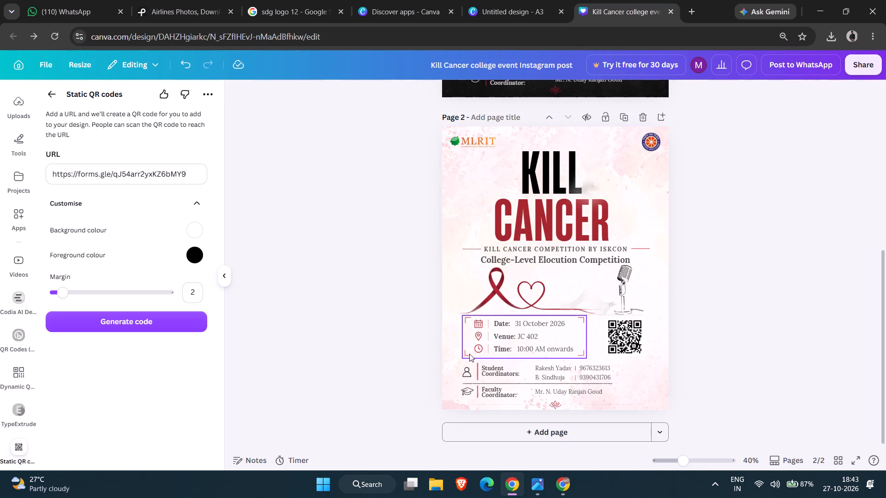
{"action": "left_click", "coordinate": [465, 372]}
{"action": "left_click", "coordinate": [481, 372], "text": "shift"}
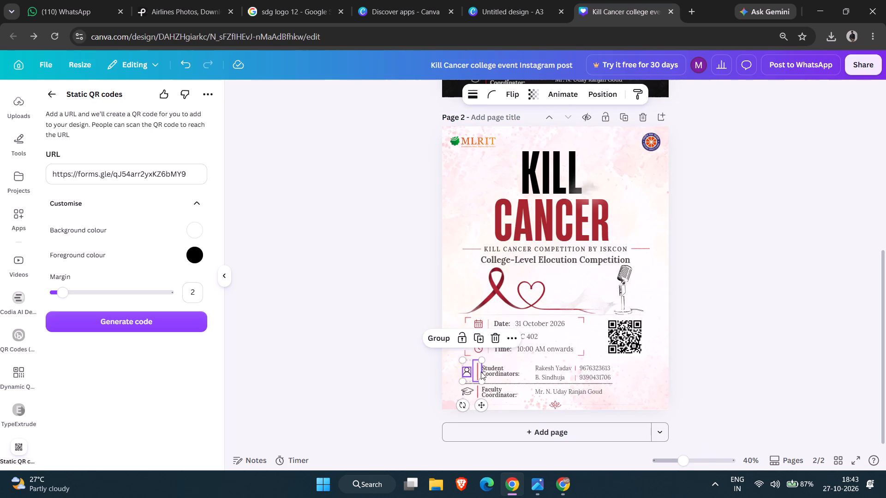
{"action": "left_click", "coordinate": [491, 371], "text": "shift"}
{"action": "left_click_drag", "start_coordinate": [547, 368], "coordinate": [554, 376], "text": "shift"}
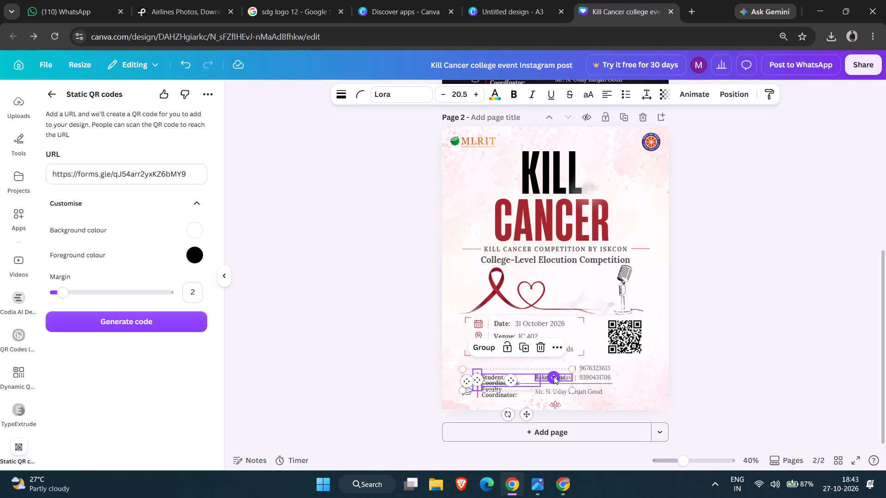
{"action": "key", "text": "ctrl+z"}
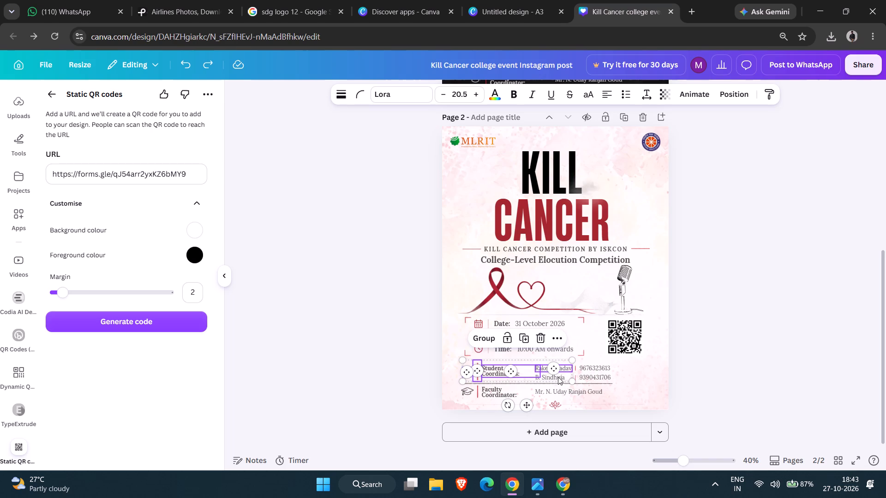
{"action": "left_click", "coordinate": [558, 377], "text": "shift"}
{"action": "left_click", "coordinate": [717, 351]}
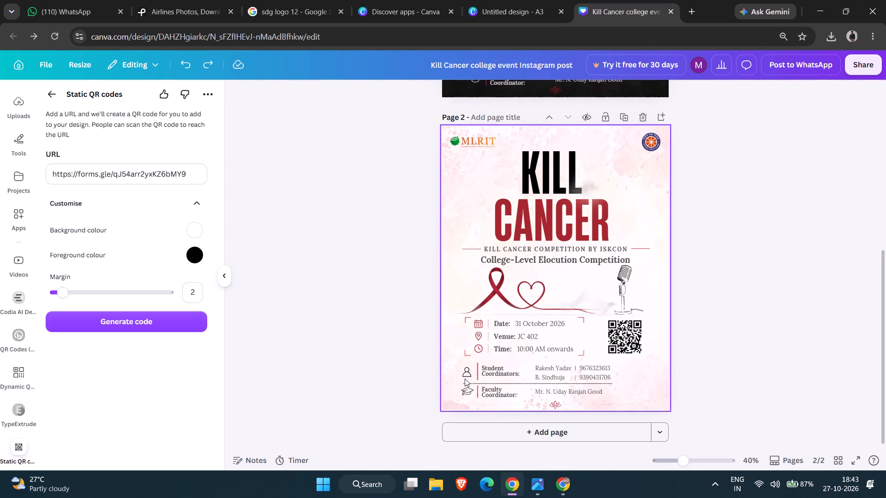
Select all student and faculty coordinator icons, labels, names, phone numbers and dividers together and move them slightly down, closer to the lotus ornament.
{"action": "left_click", "coordinate": [465, 375], "text": "shift"}
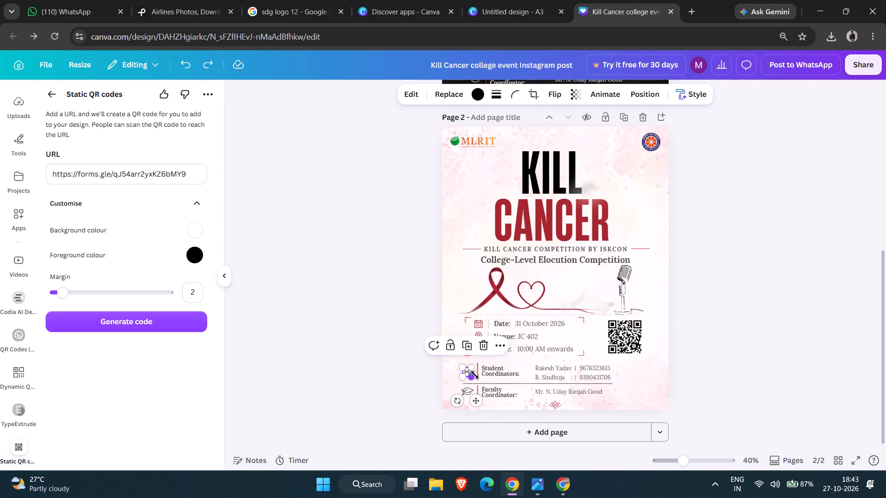
{"action": "left_click", "coordinate": [479, 375], "text": "shift"}
{"action": "left_click", "coordinate": [493, 373], "text": "shift"}
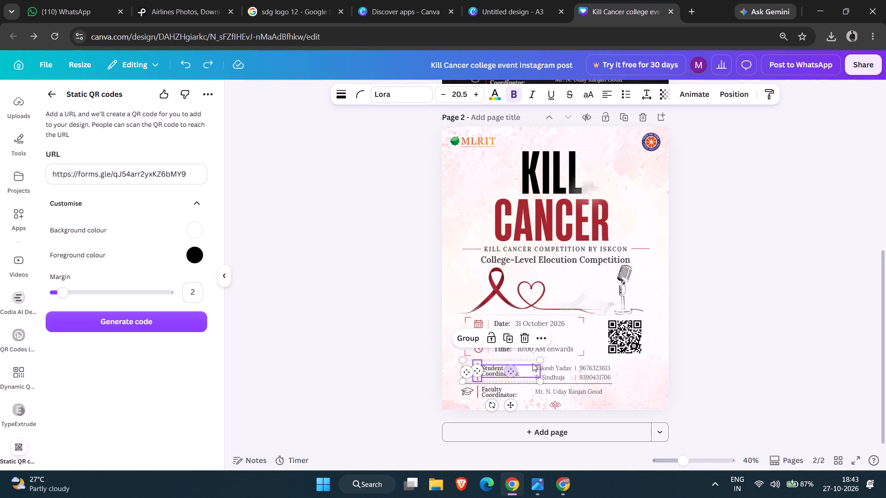
{"action": "left_click", "coordinate": [553, 367], "text": "shift"}
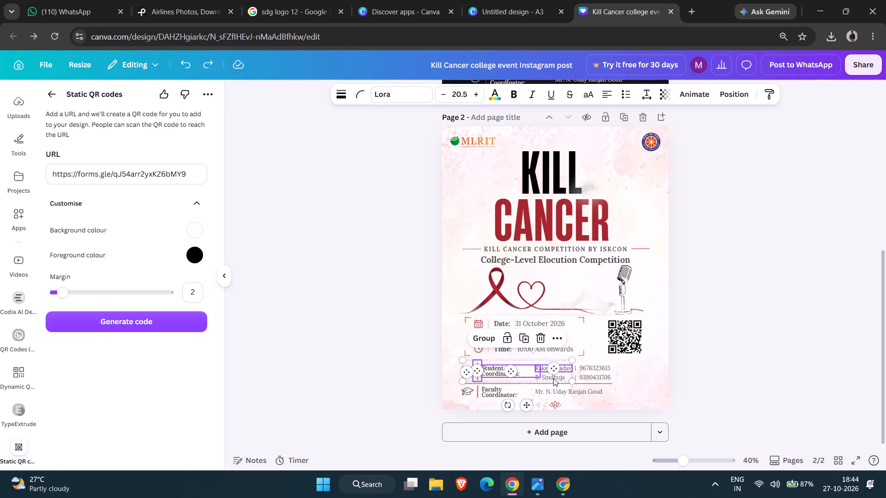
{"action": "left_click", "coordinate": [555, 377], "text": "shift"}
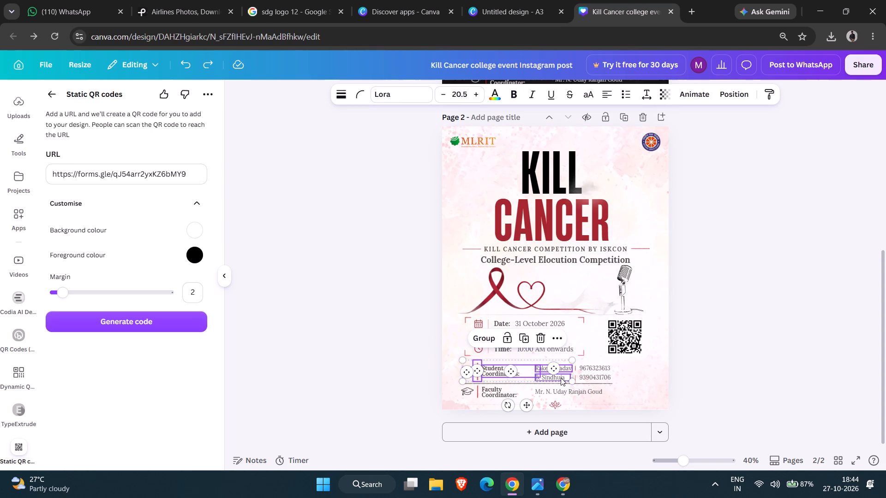
{"action": "left_click", "coordinate": [561, 378], "text": "shift"}
{"action": "left_click", "coordinate": [595, 369], "text": "shift"}
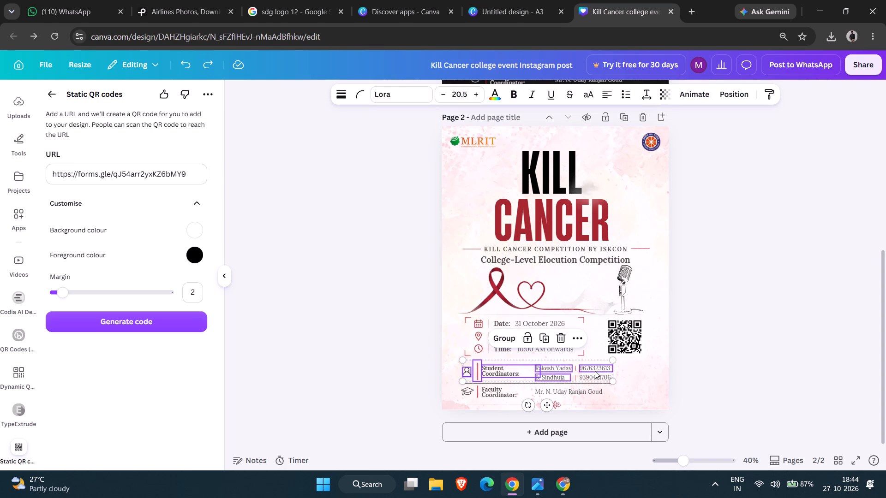
{"action": "left_click", "coordinate": [595, 373], "text": "shift"}
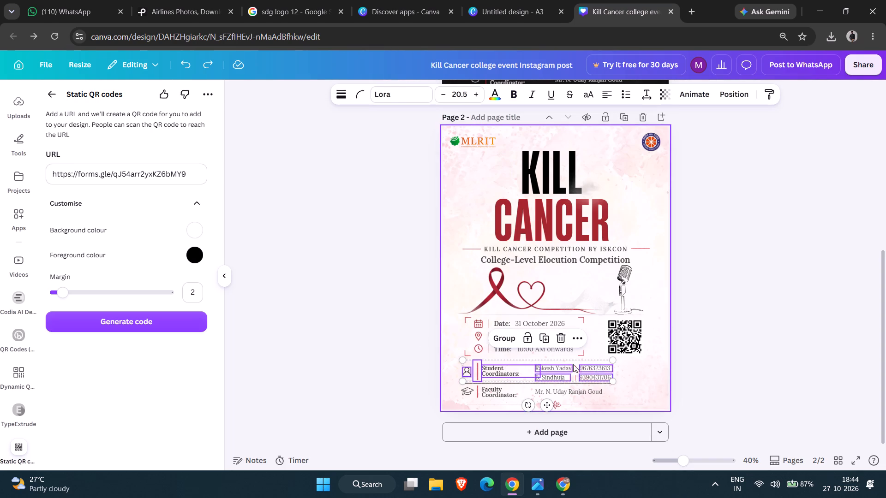
{"action": "left_click", "coordinate": [575, 365], "text": "shift"}
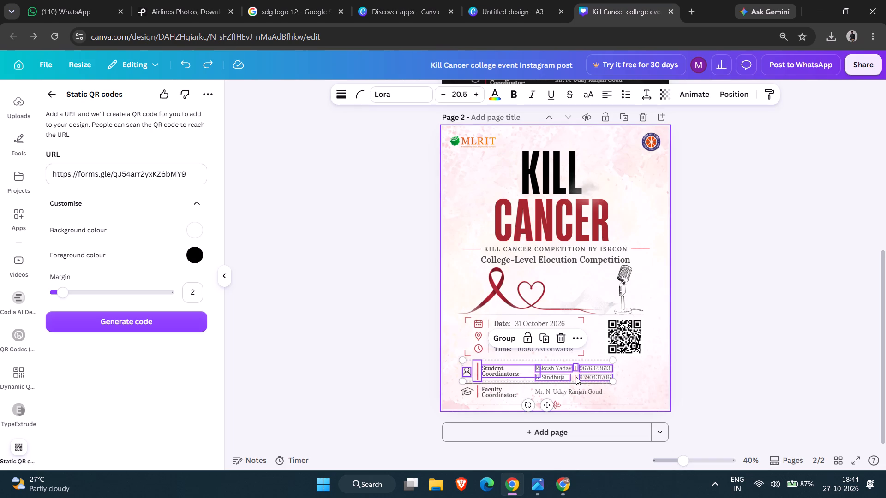
{"action": "left_click", "coordinate": [573, 376], "text": "shift"}
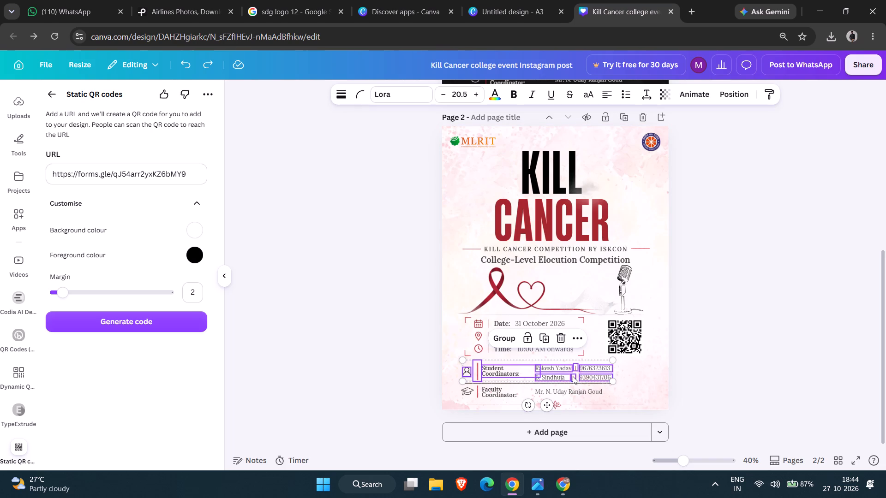
{"action": "left_click", "coordinate": [581, 392], "text": "shift"}
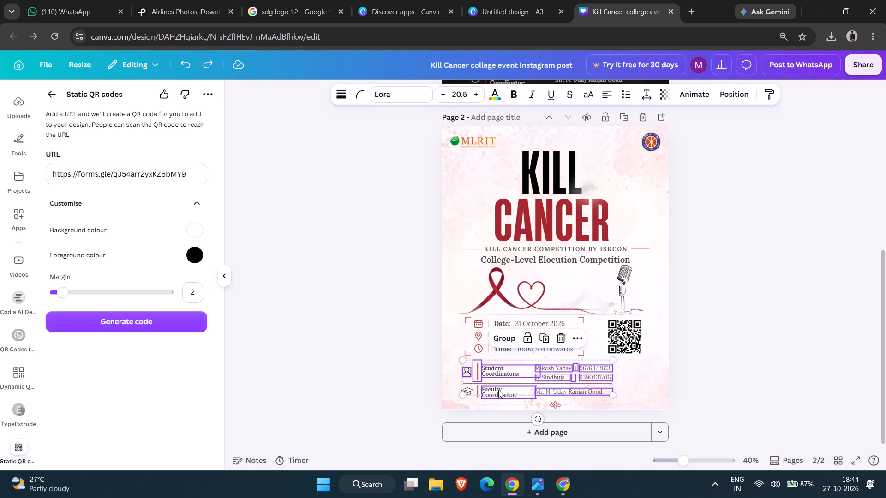
{"action": "left_click", "coordinate": [498, 390], "text": "shift"}
{"action": "left_click", "coordinate": [479, 391], "text": "shift"}
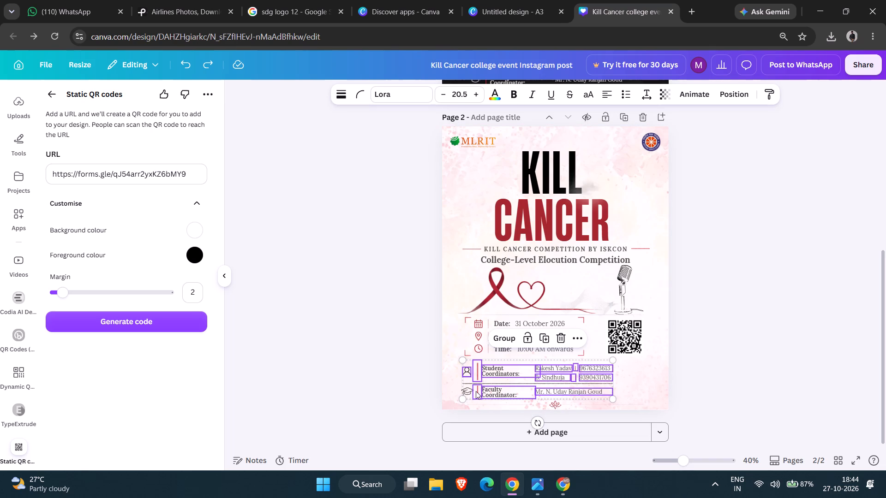
{"action": "left_click", "coordinate": [470, 392], "text": "shift"}
{"action": "left_click", "coordinate": [470, 380], "text": "shift"}
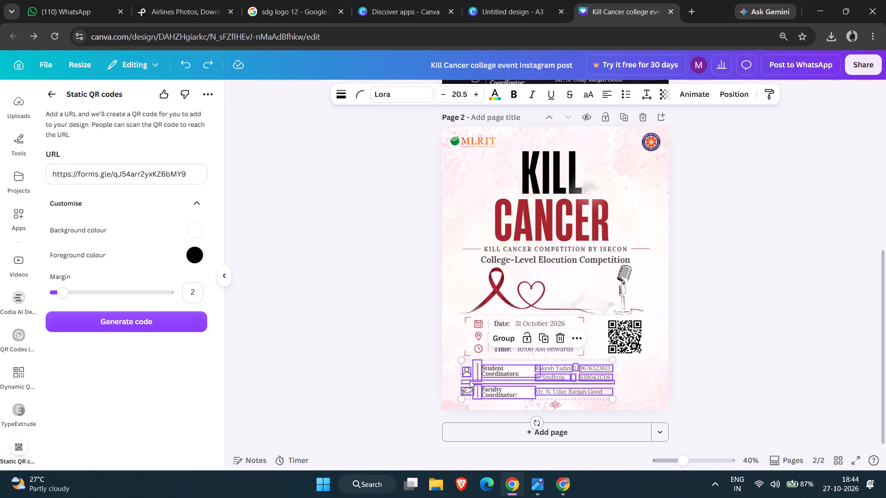
{"action": "key", "text": "Down"}
{"action": "key", "text": "Down"}
{"action": "key", "text": "Down"}
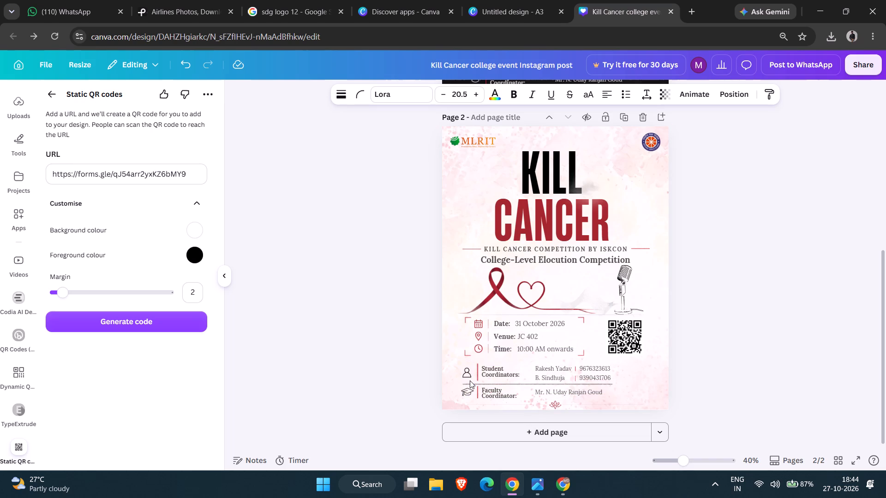
{"action": "key", "text": "Down"}
{"action": "key", "text": "Down"}
{"action": "key", "text": "Down"}
{"action": "key", "text": "Down"}
{"action": "key", "text": "Down"}
{"action": "key", "text": "Down"}
{"action": "key", "text": "Down"}
{"action": "key", "text": "Down"}
{"action": "key", "text": "Down"}
{"action": "key", "text": "Down"}
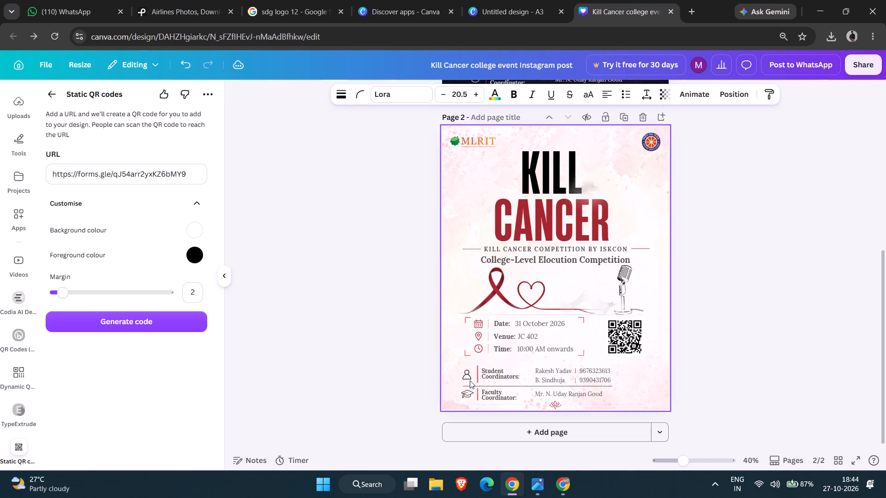
{"action": "key", "text": "Down"}
{"action": "key", "text": "Down"}
{"action": "key", "text": "Down"}
{"action": "key", "text": "Down"}
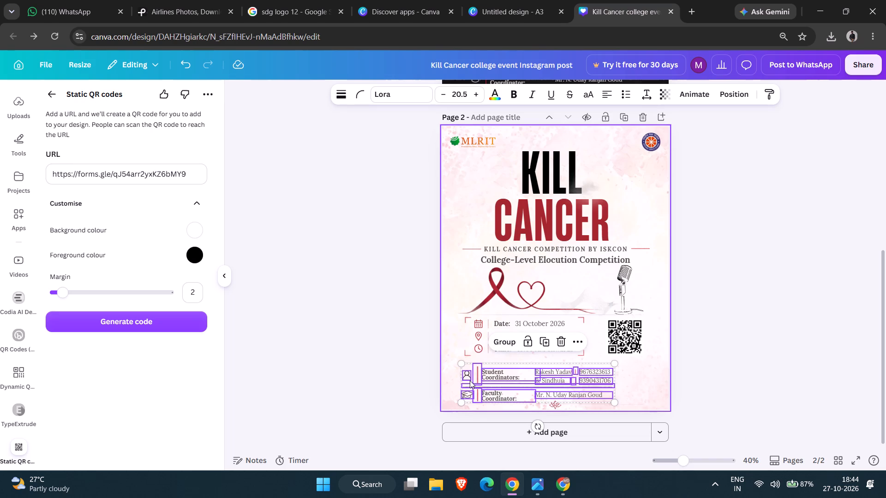
{"action": "key", "text": "Up"}
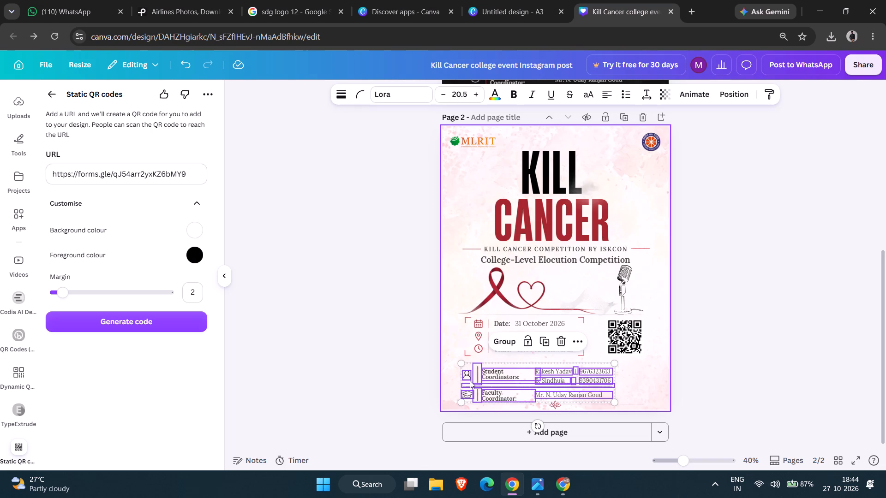
{"action": "key", "text": "Up"}
{"action": "key", "text": "Up"}
{"action": "key", "text": "Up"}
{"action": "key", "text": "Up"}
{"action": "key", "text": "Up"}
{"action": "key", "text": "Up"}
{"action": "key", "text": "Up"}
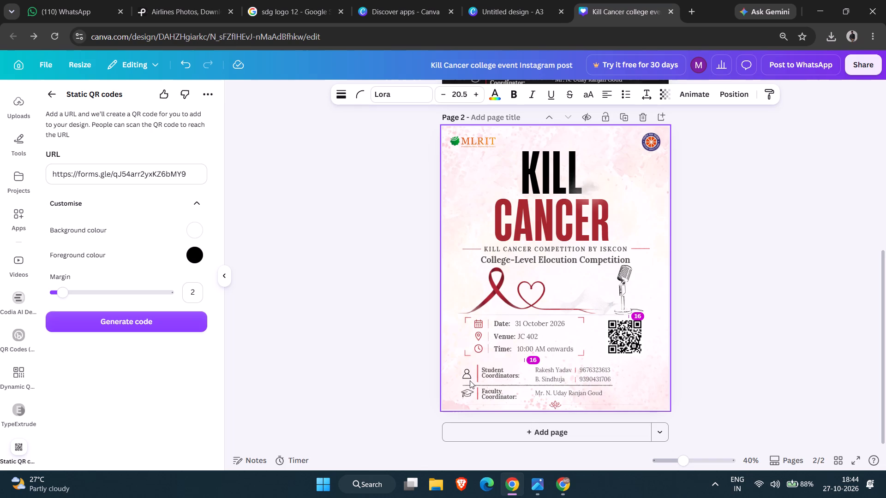
Shift the selected coordinators block slightly left and a touch up beneath the date, venue and time box.
{"action": "key", "text": "Left"}
{"action": "key", "text": "Left"}
{"action": "key", "text": "Left"}
{"action": "key", "text": "Left"}
{"action": "key", "text": "Left"}
{"action": "key", "text": "Up"}
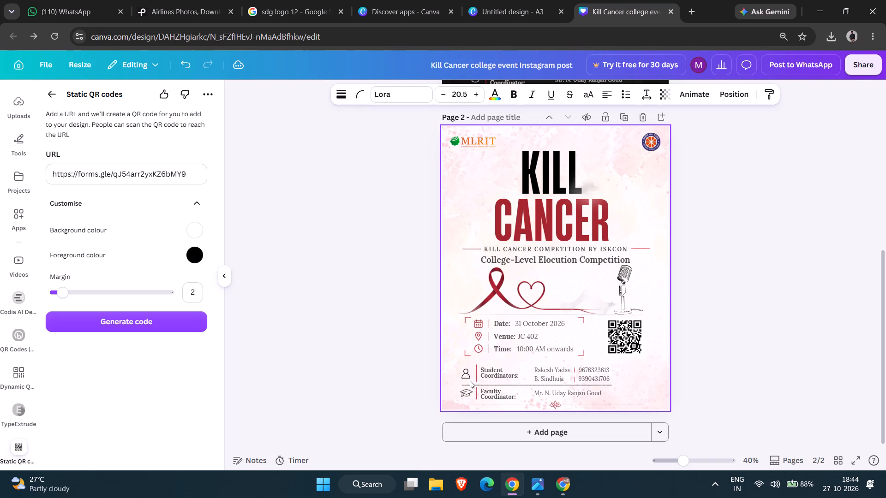
{"action": "key", "text": "Up"}
{"action": "key", "text": "Up"}
{"action": "key", "text": "Left"}
{"action": "key", "text": "Left"}
{"action": "key", "text": "Left"}
{"action": "key", "text": "Left"}
{"action": "key", "text": "Left"}
{"action": "key", "text": "Left"}
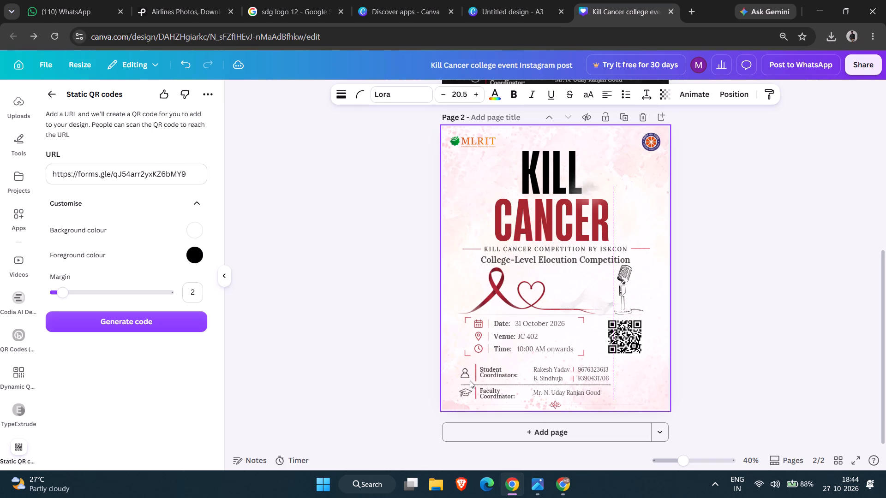
{"action": "key", "text": "Left"}
{"action": "key", "text": "Left"}
{"action": "key", "text": "Left"}
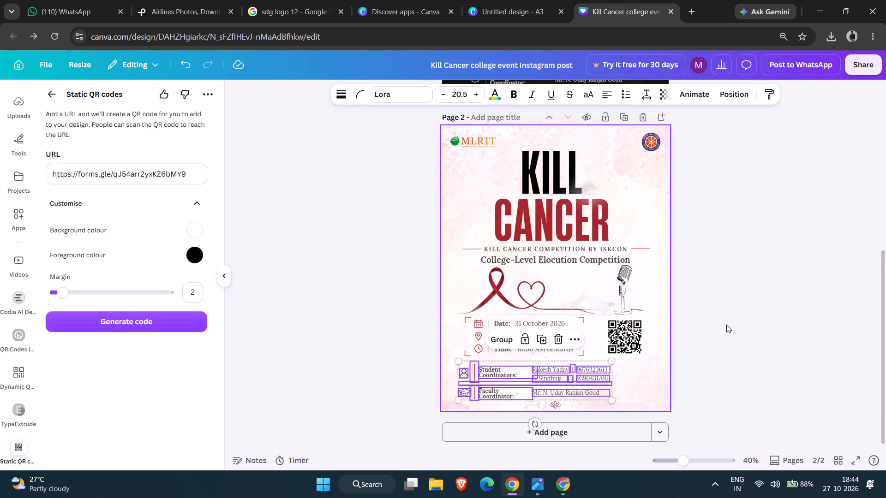
{"action": "left_click", "coordinate": [730, 322]}
Move the QR code slightly right, widening its gap from the date, venue and time box.
{"action": "left_click", "coordinate": [631, 335]}
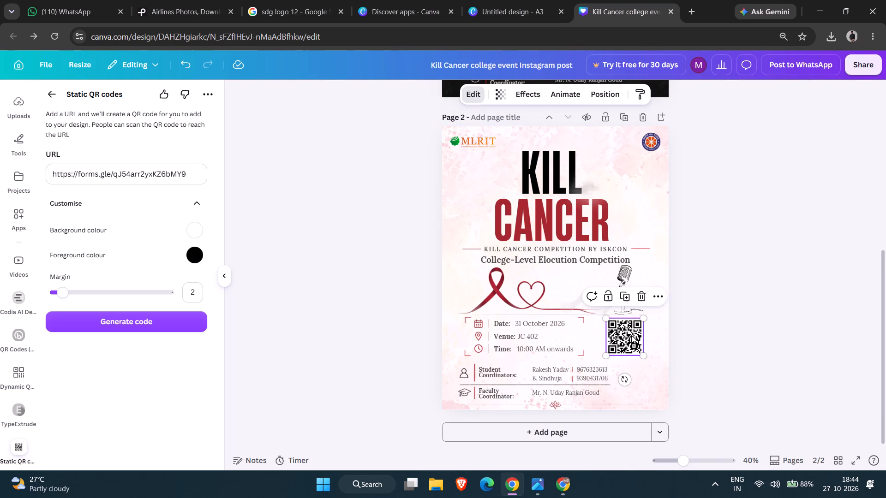
{"action": "key", "text": "Right"}
{"action": "key", "text": "Right"}
{"action": "key", "text": "Right"}
{"action": "key", "text": "Right"}
{"action": "key", "text": "Right"}
{"action": "key", "text": "Right"}
{"action": "key", "text": "Right"}
{"action": "key", "text": "Right"}
{"action": "key", "text": "Right"}
{"action": "key", "text": "Right"}
{"action": "key", "text": "Right"}
{"action": "key", "text": "Right"}
{"action": "key", "text": "Right"}
{"action": "key", "text": "Right"}
{"action": "key", "text": "Right"}
{"action": "key", "text": "Right"}
{"action": "key", "text": "Right"}
{"action": "key", "text": "Right"}
{"action": "key", "text": "Right"}
{"action": "key", "text": "Right"}
{"action": "key", "text": "Right"}
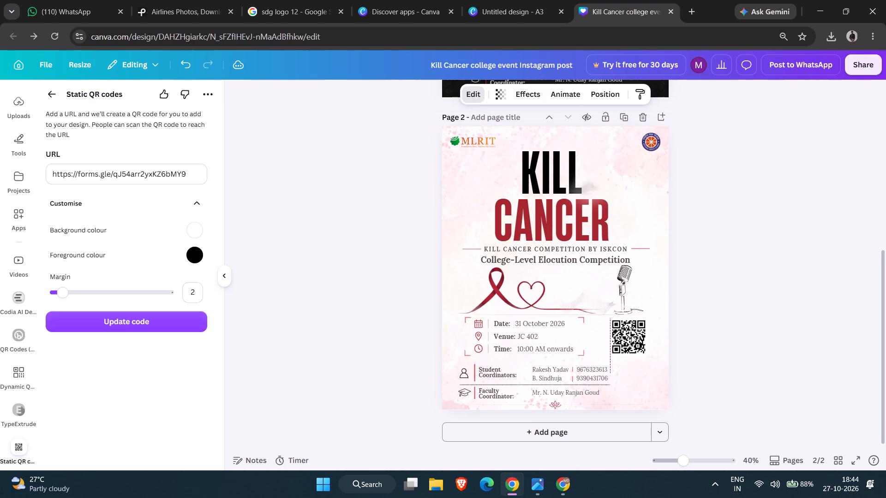
{"action": "key", "text": "Right"}
{"action": "key", "text": "Right"}
{"action": "key", "text": "Right"}
{"action": "key", "text": "Right"}
{"action": "key", "text": "Right"}
{"action": "key", "text": "Right"}
{"action": "key", "text": "Right"}
{"action": "key", "text": "Right"}
{"action": "key", "text": "Right"}
{"action": "key", "text": "Right"}
{"action": "key", "text": "Right"}
{"action": "key", "text": "Right"}
{"action": "key", "text": "Right"}
{"action": "key", "text": "Right"}
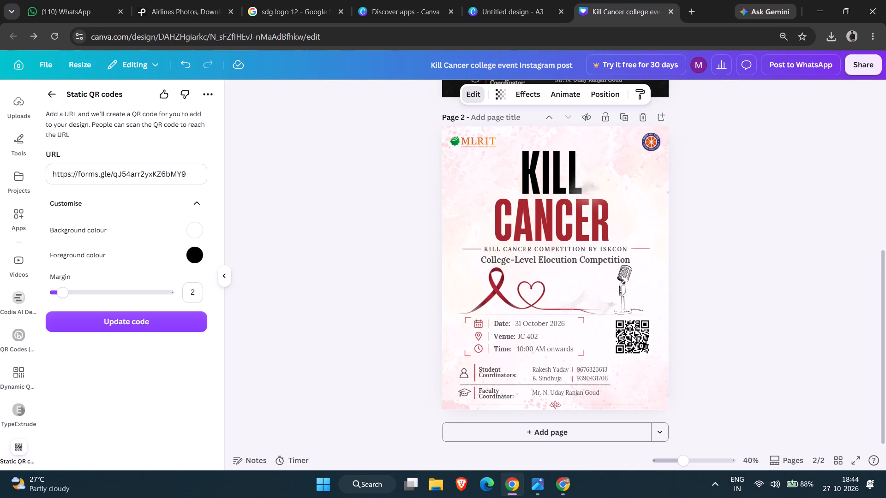
{"action": "left_click", "coordinate": [761, 320]}
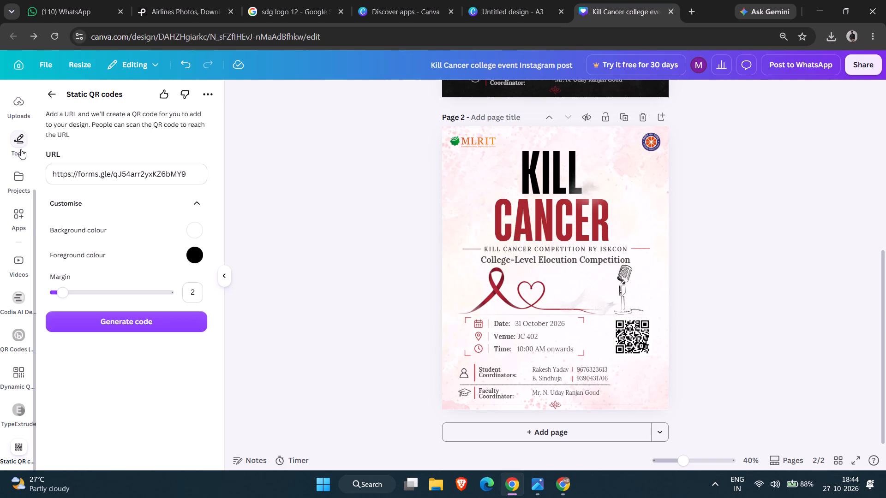
Add a new body text box on page 2 of the poster reading "register now".
{"action": "scroll", "coordinate": [30, 219], "scroll_direction": "up", "scroll_amount": 5}
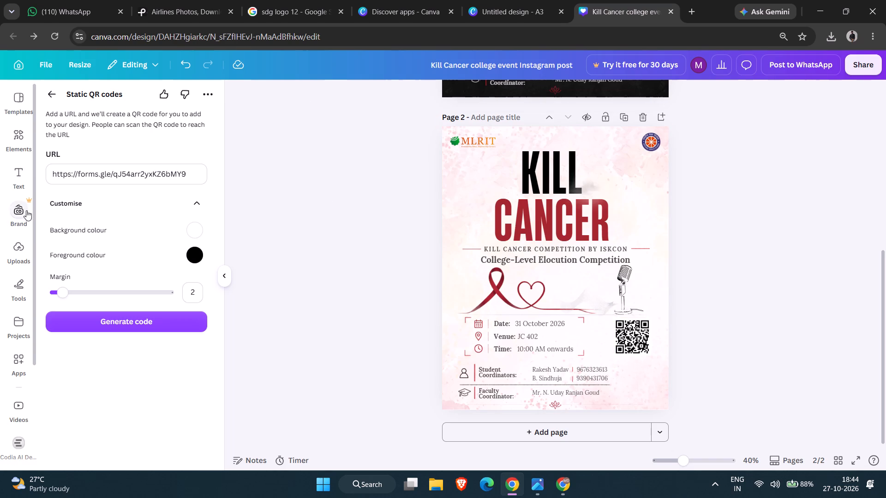
{"action": "left_click", "coordinate": [21, 175]}
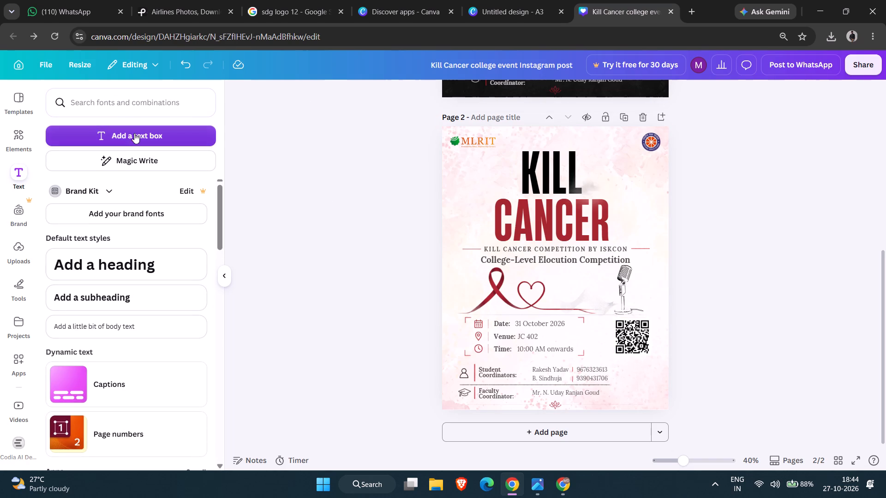
{"action": "left_click", "coordinate": [134, 133]}
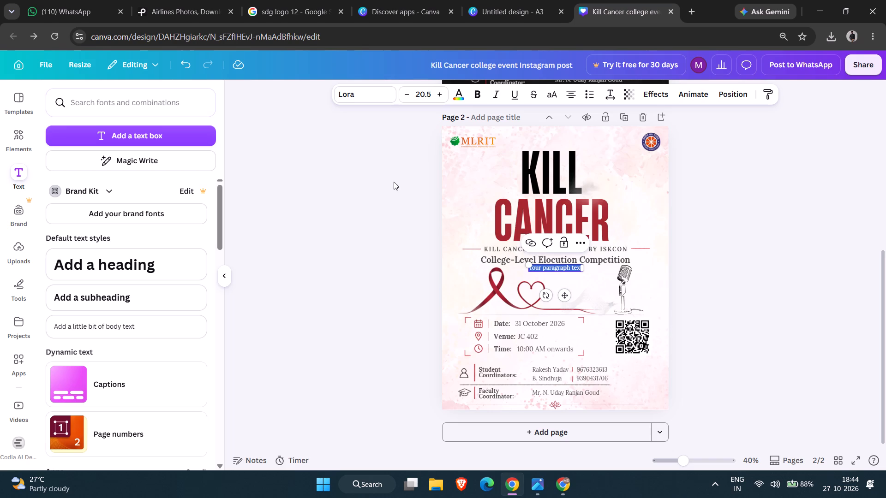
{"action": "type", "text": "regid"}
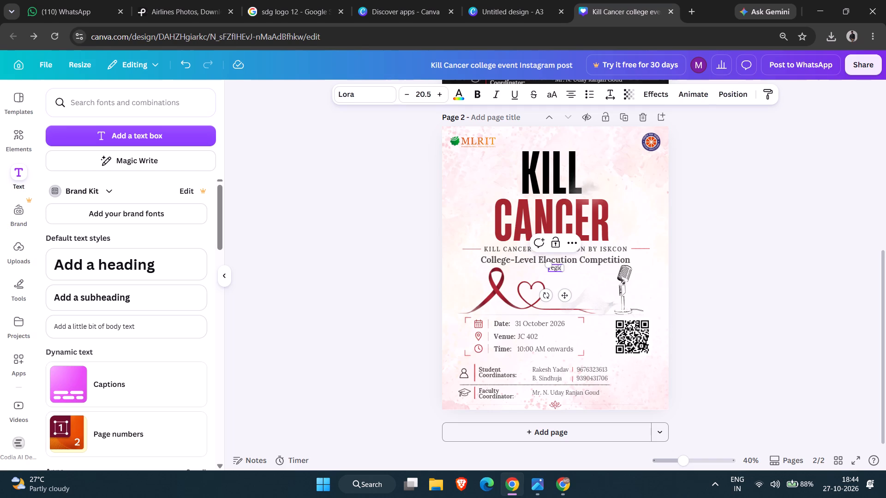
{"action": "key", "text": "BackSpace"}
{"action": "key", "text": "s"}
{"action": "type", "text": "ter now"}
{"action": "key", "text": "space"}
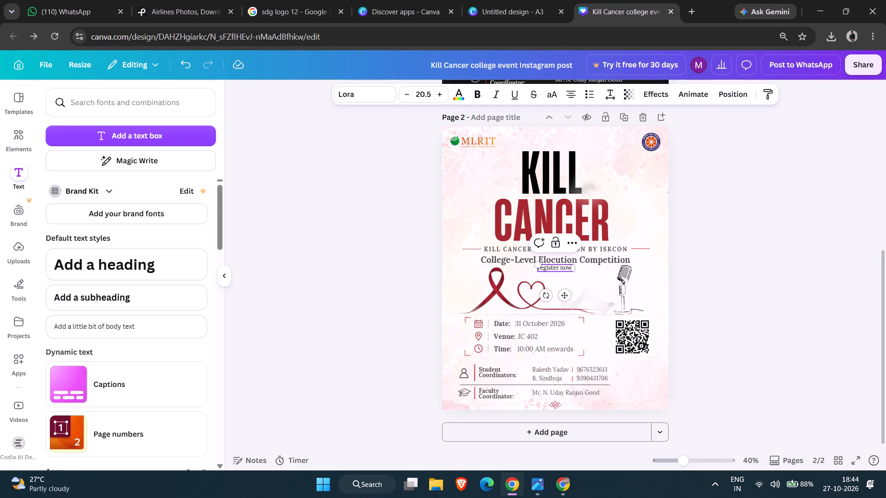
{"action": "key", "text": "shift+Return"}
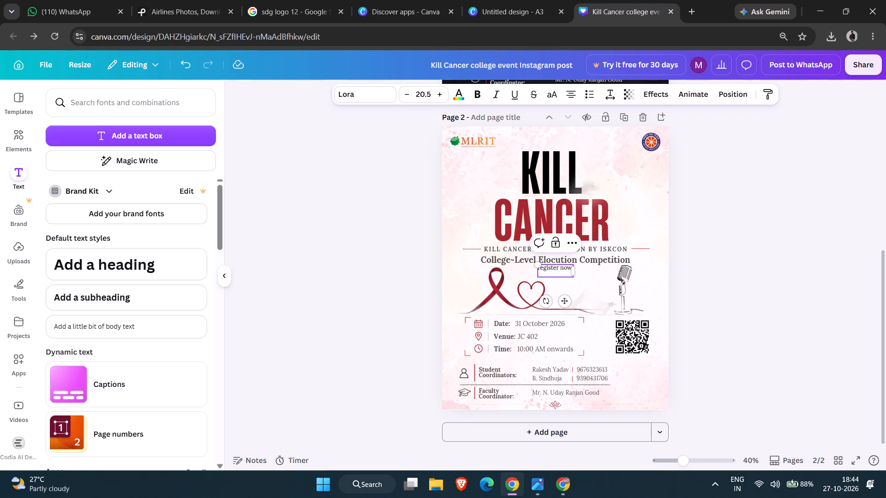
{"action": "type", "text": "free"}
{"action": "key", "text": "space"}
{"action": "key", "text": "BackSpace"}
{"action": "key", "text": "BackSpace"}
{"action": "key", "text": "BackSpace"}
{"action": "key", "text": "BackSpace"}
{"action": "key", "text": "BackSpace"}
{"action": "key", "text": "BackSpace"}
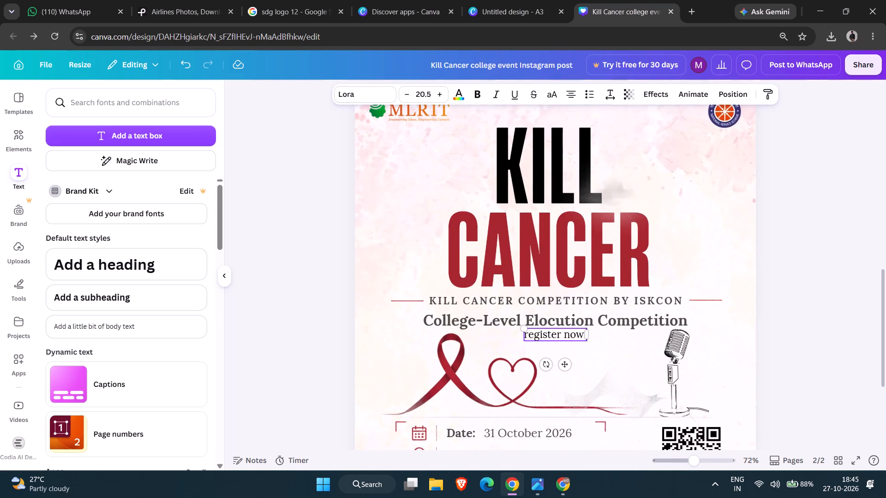
Capitalise the first letter of the new text so it reads "Register now".
{"action": "scroll", "coordinate": [394, 182], "scroll_direction": "up", "scroll_amount": 1}
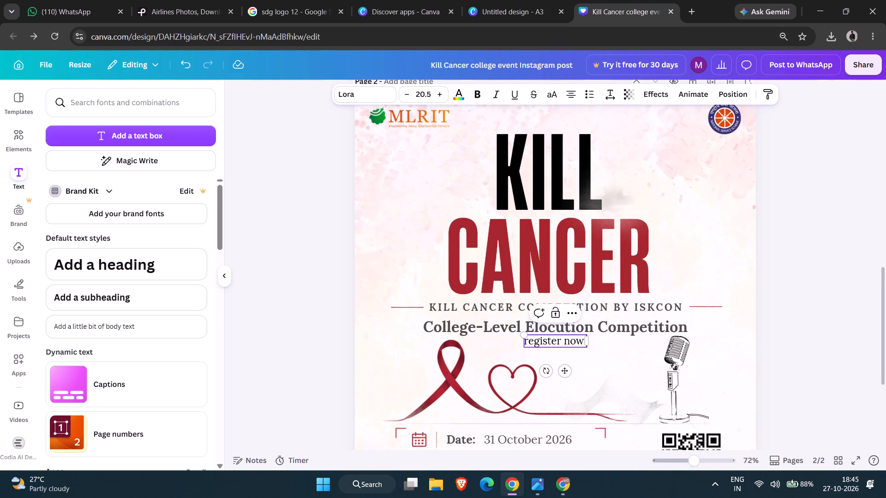
{"action": "left_click", "coordinate": [527, 343]}
{"action": "key", "text": "BackSpace"}
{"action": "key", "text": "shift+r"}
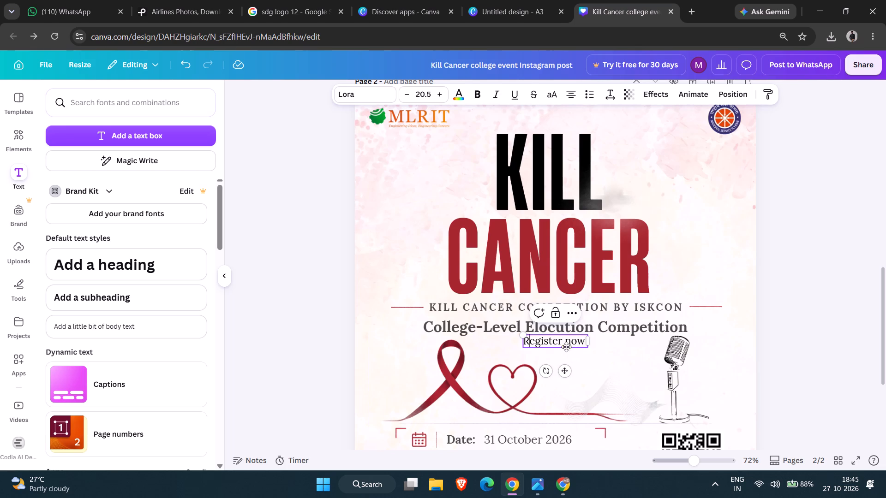
Make the whole "Register now" text bold and set its font size to 22.
{"action": "key", "text": "ctrl+a"}
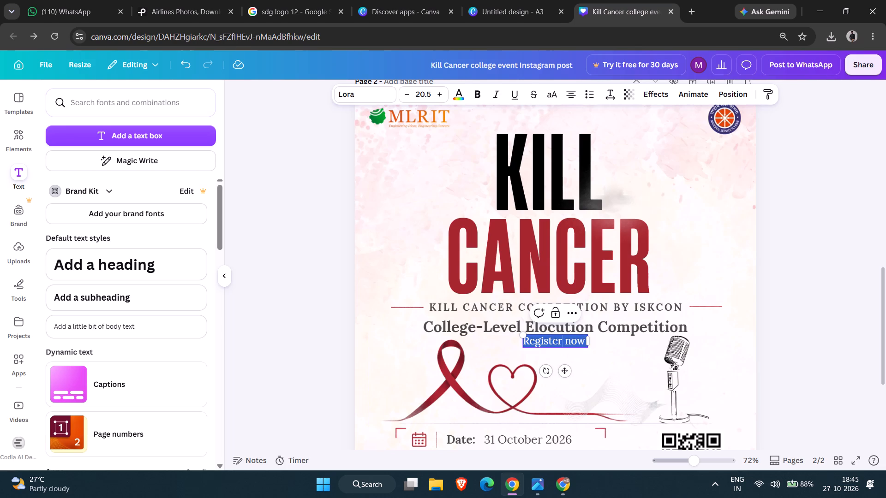
{"action": "left_click", "coordinate": [474, 93]}
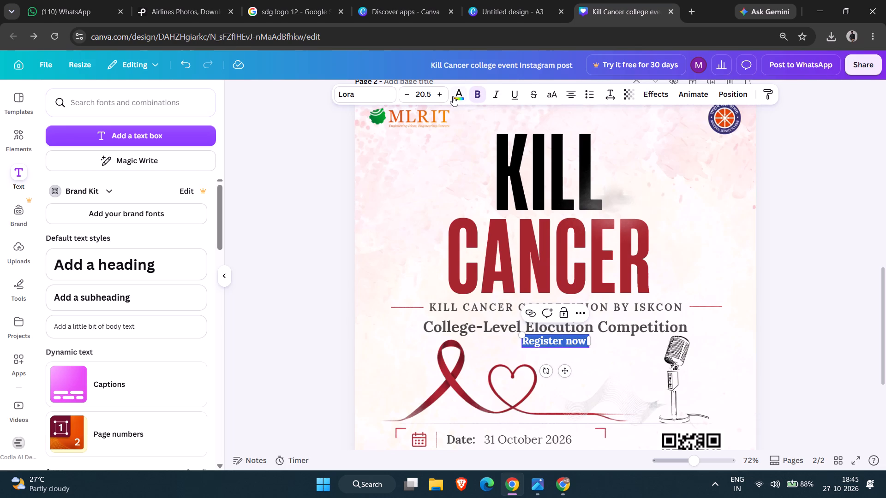
{"action": "left_click", "coordinate": [427, 95]}
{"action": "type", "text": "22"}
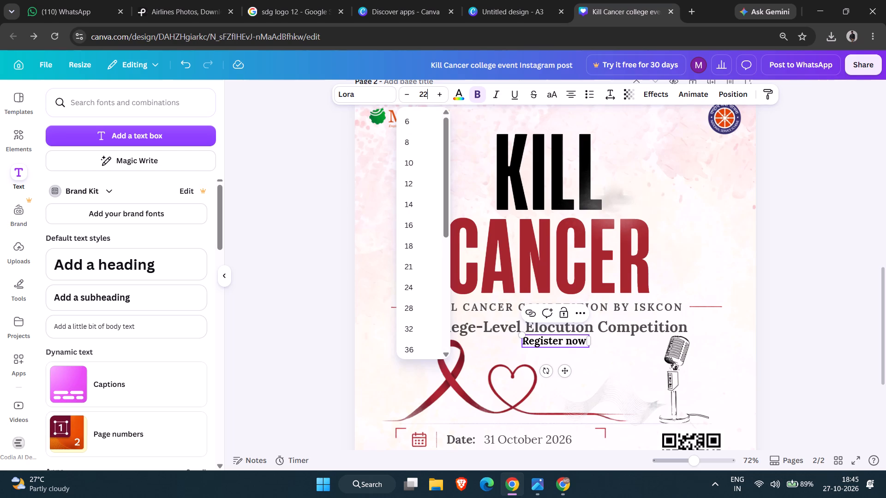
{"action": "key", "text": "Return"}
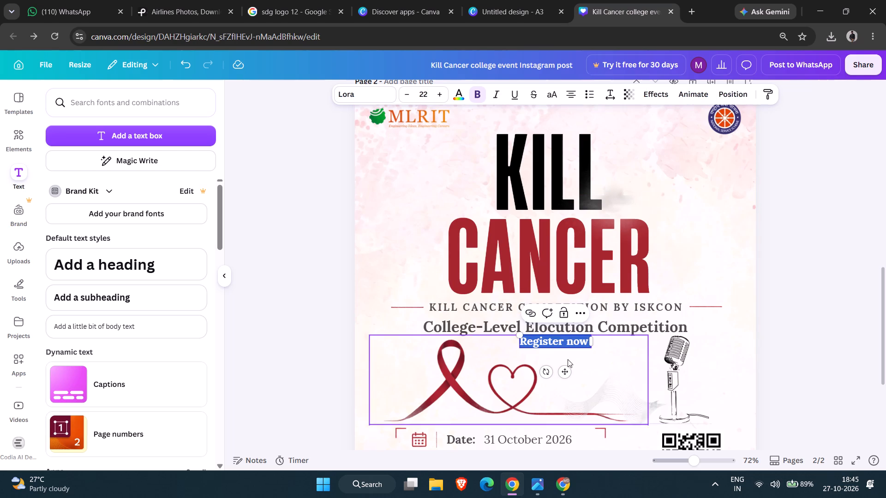
Move the "Register now" text directly beneath the QR code and nudge it slightly right.
{"action": "left_click_drag", "start_coordinate": [566, 369], "coordinate": [675, 465]}
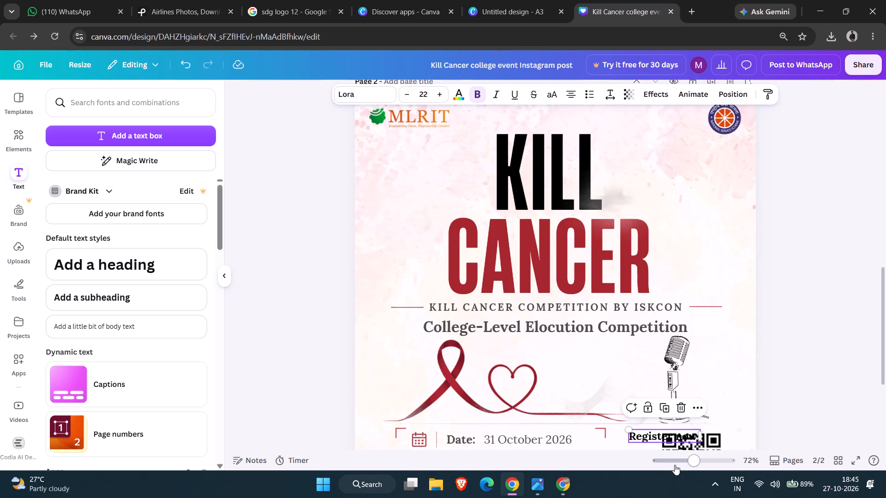
{"action": "scroll", "coordinate": [759, 364], "scroll_direction": "down", "scroll_amount": 3}
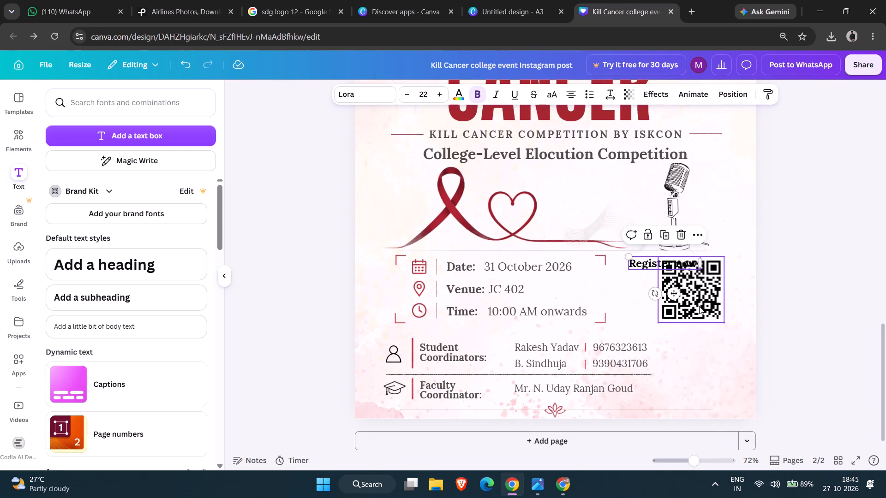
{"action": "left_click_drag", "start_coordinate": [675, 292], "coordinate": [702, 358]}
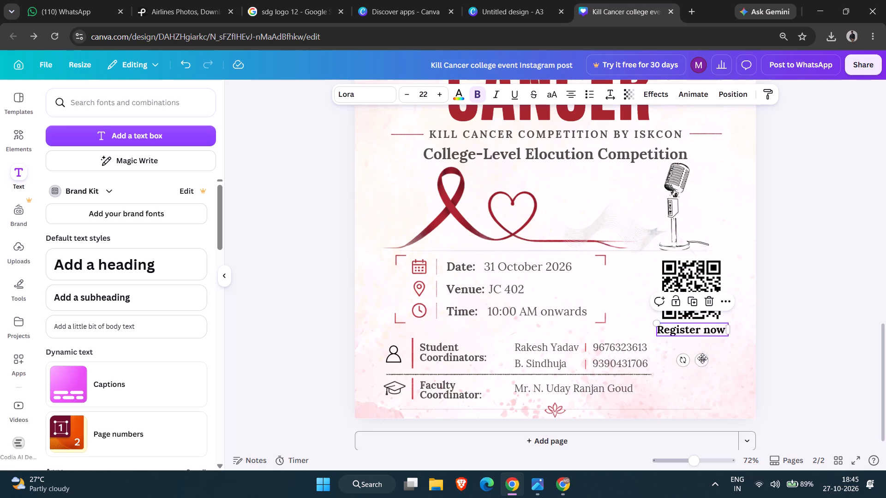
{"action": "left_click", "coordinate": [786, 333]}
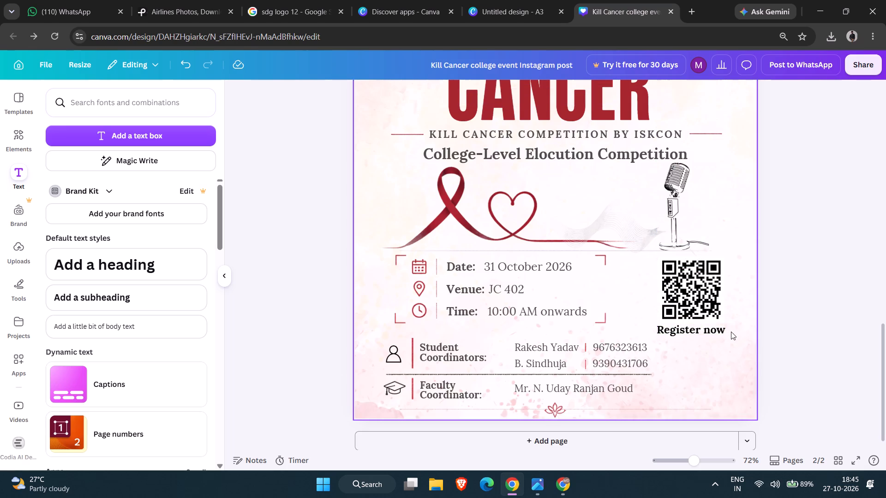
{"action": "left_click", "coordinate": [719, 330]}
{"action": "key", "text": "Right"}
{"action": "key", "text": "Right"}
{"action": "key", "text": "Right"}
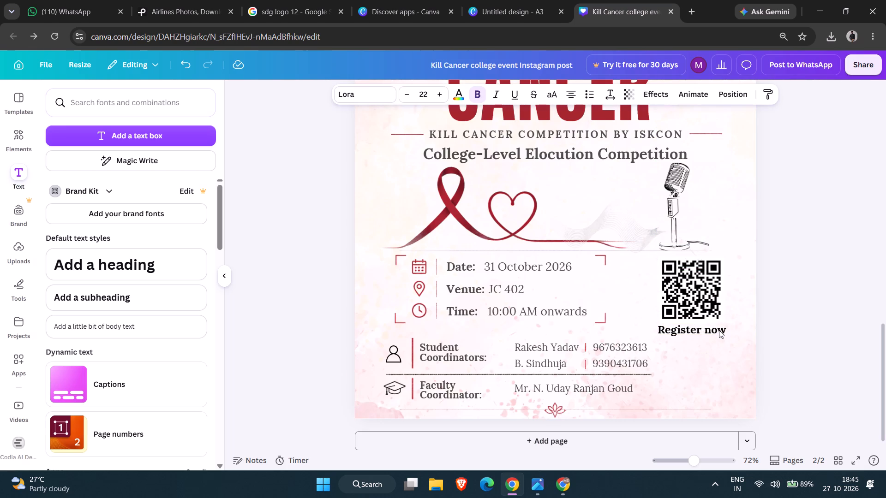
{"action": "key", "text": "Right"}
{"action": "key", "text": "Right"}
{"action": "left_click", "coordinate": [798, 295]}
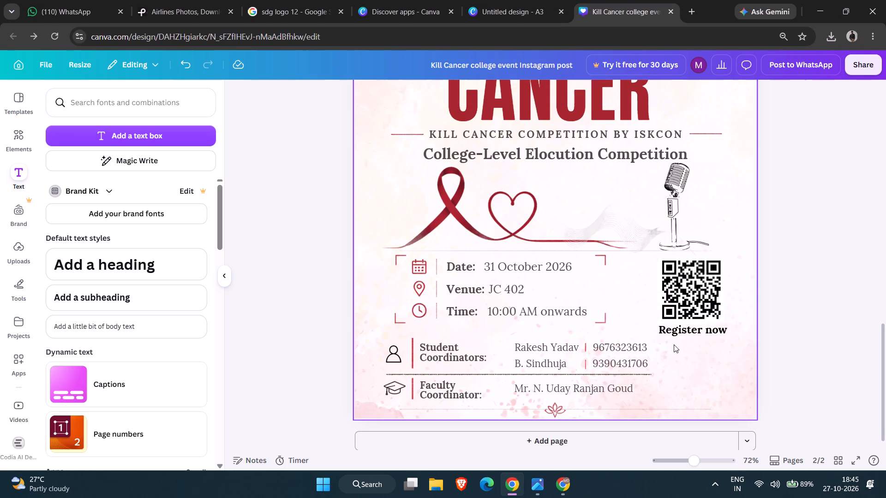
Nudge the QR code slightly up, away from the "Register now" text.
{"action": "left_click", "coordinate": [703, 297]}
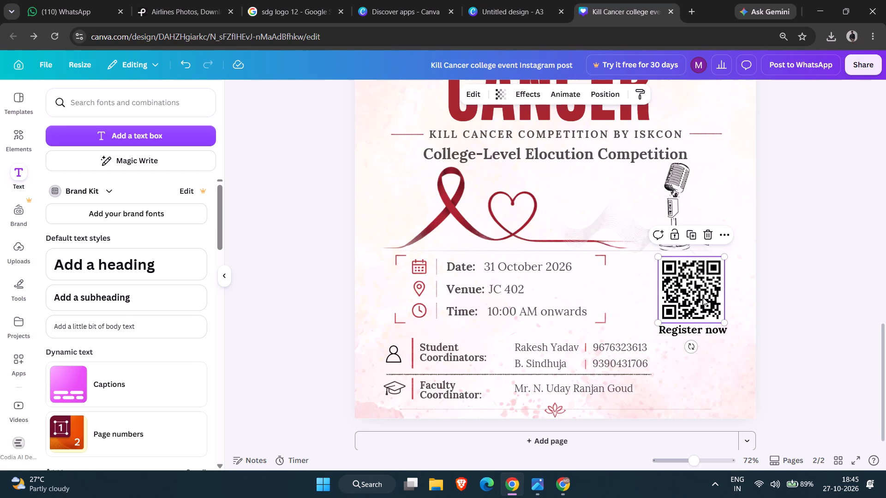
{"action": "key", "text": "Up"}
{"action": "key", "text": "Up"}
{"action": "key", "text": "Up"}
{"action": "key", "text": "Up"}
{"action": "key", "text": "Up"}
{"action": "key", "text": "Up"}
{"action": "key", "text": "Up"}
{"action": "key", "text": "Up"}
{"action": "key", "text": "Up"}
{"action": "key", "text": "Up"}
{"action": "key", "text": "Up"}
{"action": "key", "text": "Up"}
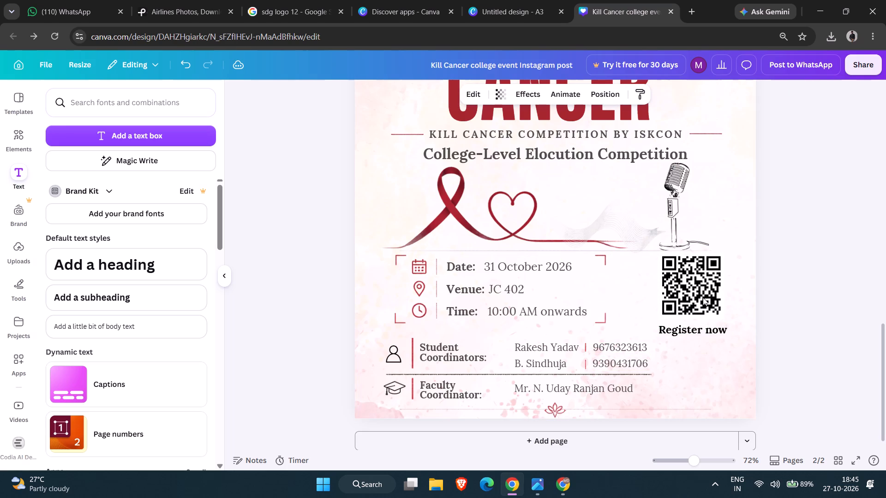
{"action": "key", "text": "Up"}
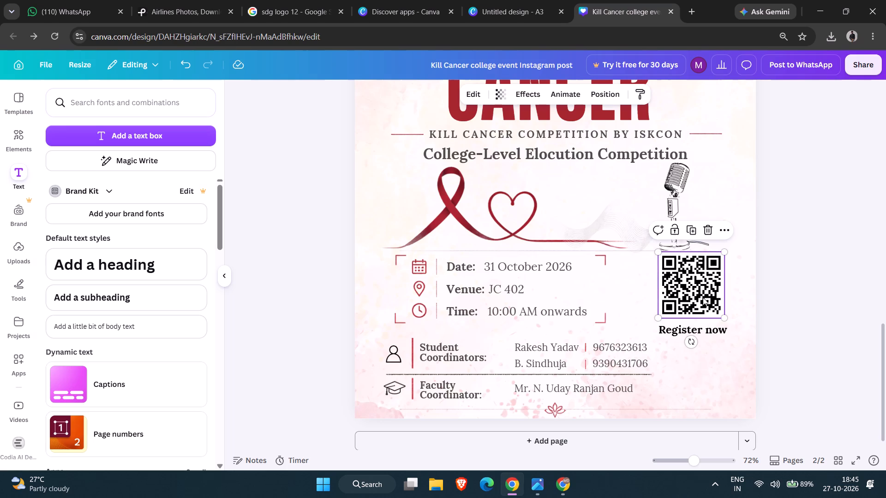
Nudge the "Register now" text up close beneath the QR code and a touch left to centre it.
{"action": "left_click", "coordinate": [698, 327]}
{"action": "key", "text": "Up"}
{"action": "key", "text": "Up"}
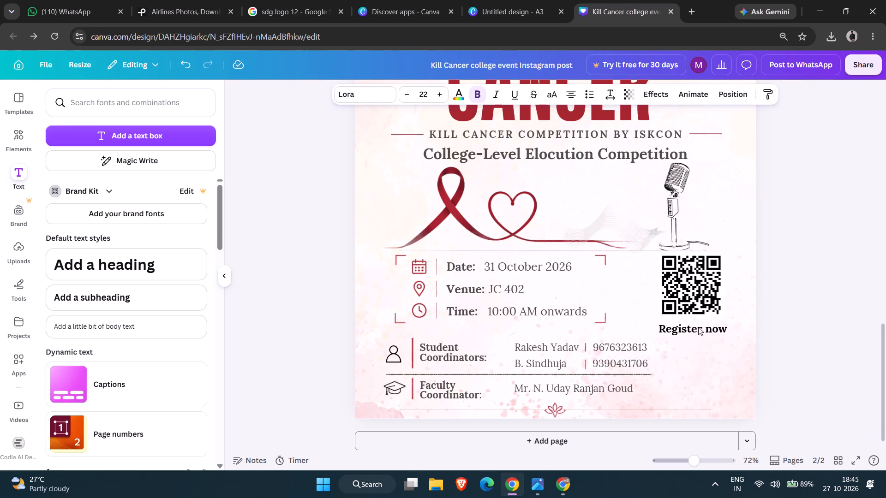
{"action": "key", "text": "Up"}
{"action": "key", "text": "Up"}
{"action": "key", "text": "Up"}
{"action": "key", "text": "Up"}
{"action": "key", "text": "Up"}
{"action": "key", "text": "Up"}
{"action": "key", "text": "Up"}
{"action": "key", "text": "Up"}
{"action": "key", "text": "Up"}
{"action": "key", "text": "Up"}
{"action": "key", "text": "Up"}
{"action": "key", "text": "Up"}
{"action": "key", "text": "Up"}
{"action": "key", "text": "Up"}
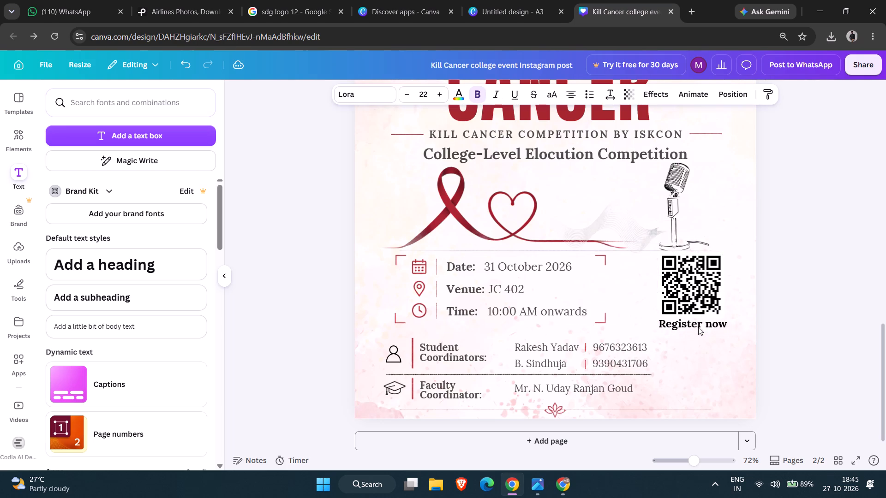
{"action": "key", "text": "Left"}
{"action": "key", "text": "Left"}
{"action": "key", "text": "Right"}
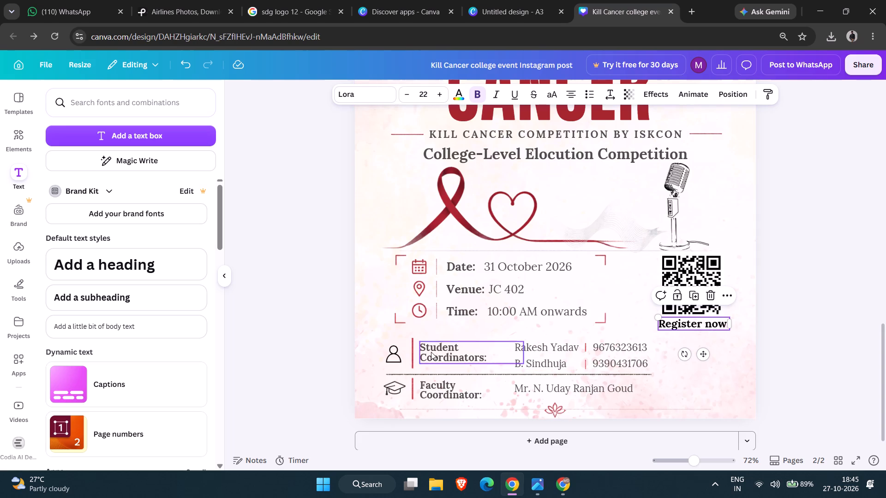
Select all student and faculty coordinator elements together and move them right, toward the centre of the page.
{"action": "left_click_drag", "start_coordinate": [373, 336], "coordinate": [664, 399]}
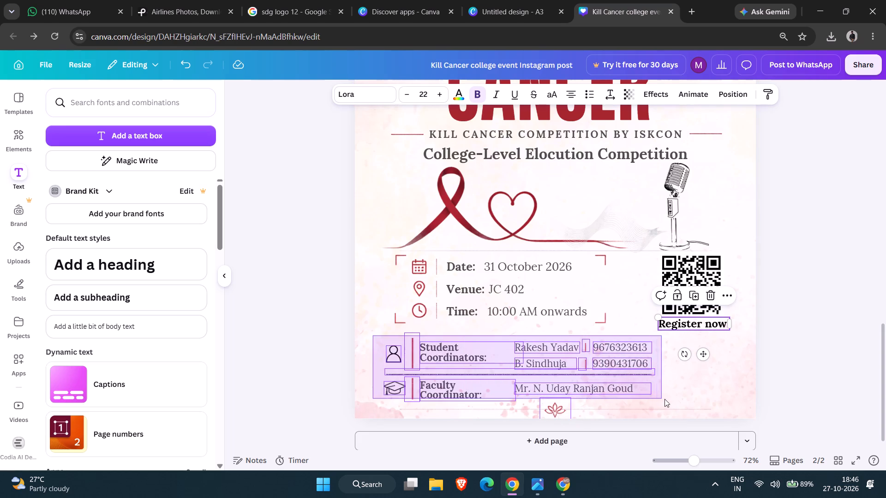
{"action": "left_click_drag", "start_coordinate": [664, 399], "coordinate": [667, 396]}
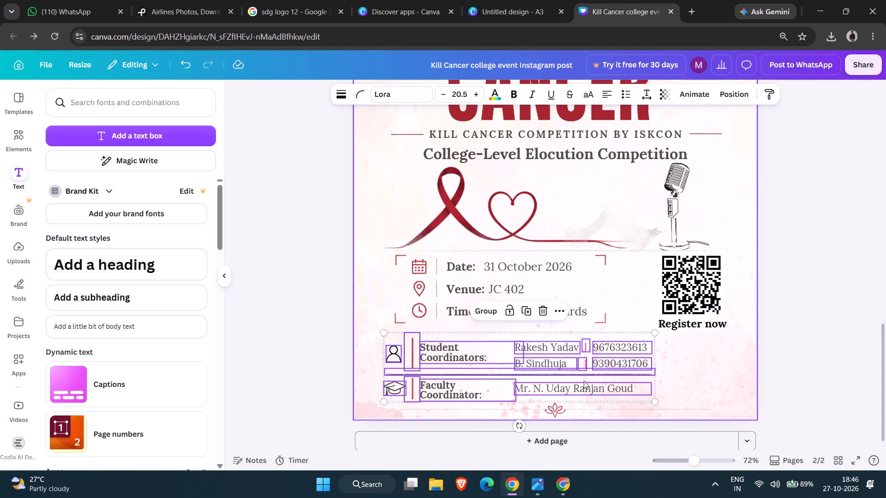
{"action": "key", "text": "Right"}
{"action": "key", "text": "Right"}
{"action": "key", "text": "Right"}
{"action": "key", "text": "Right"}
{"action": "key", "text": "Right"}
{"action": "key", "text": "Right"}
{"action": "key", "text": "Right"}
{"action": "key", "text": "Right"}
{"action": "key", "text": "Right"}
{"action": "key", "text": "Right"}
{"action": "key", "text": "Right"}
{"action": "key", "text": "Right"}
{"action": "key", "text": "Right"}
{"action": "key", "text": "Right"}
{"action": "key", "text": "Right"}
{"action": "key", "text": "Right"}
{"action": "key", "text": "Right"}
{"action": "key", "text": "Right"}
{"action": "key", "text": "Right"}
{"action": "key", "text": "Right"}
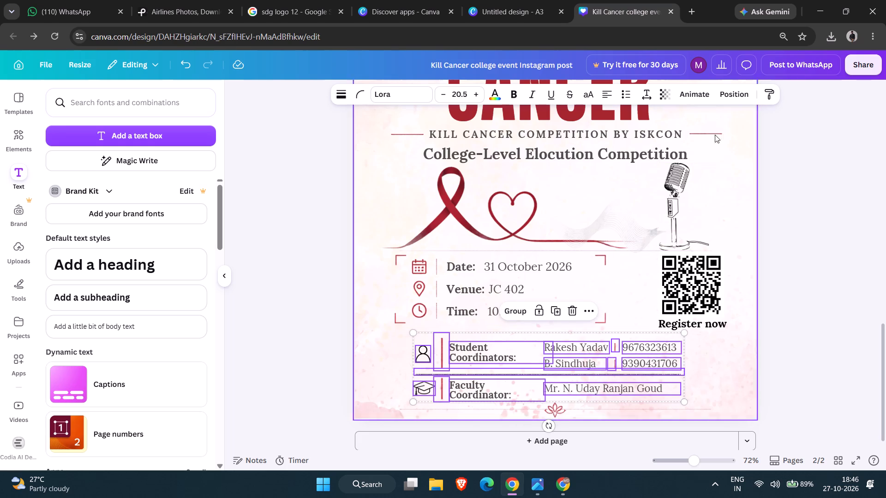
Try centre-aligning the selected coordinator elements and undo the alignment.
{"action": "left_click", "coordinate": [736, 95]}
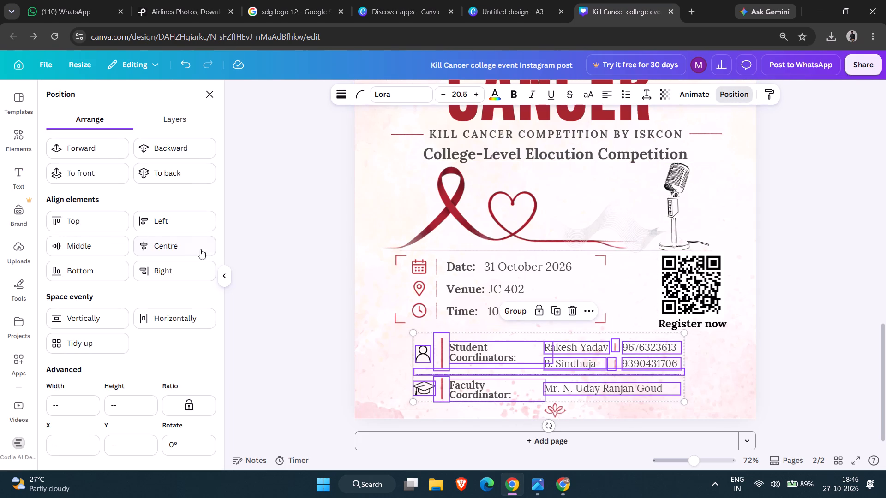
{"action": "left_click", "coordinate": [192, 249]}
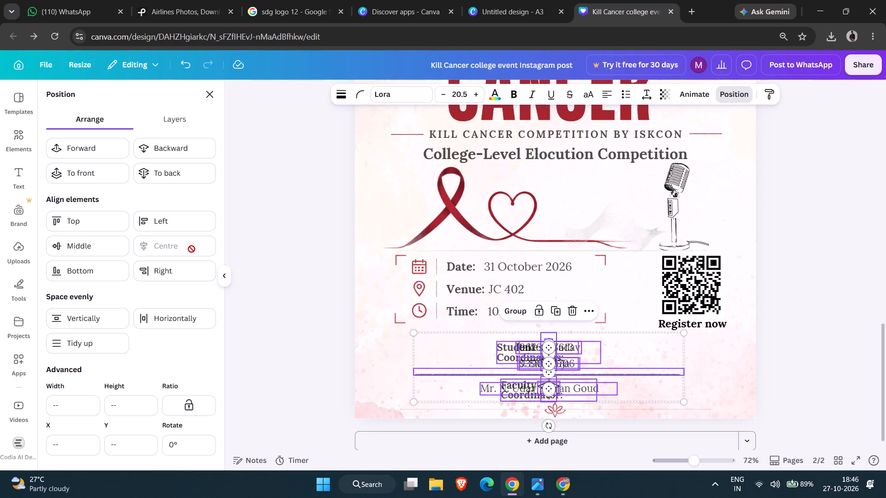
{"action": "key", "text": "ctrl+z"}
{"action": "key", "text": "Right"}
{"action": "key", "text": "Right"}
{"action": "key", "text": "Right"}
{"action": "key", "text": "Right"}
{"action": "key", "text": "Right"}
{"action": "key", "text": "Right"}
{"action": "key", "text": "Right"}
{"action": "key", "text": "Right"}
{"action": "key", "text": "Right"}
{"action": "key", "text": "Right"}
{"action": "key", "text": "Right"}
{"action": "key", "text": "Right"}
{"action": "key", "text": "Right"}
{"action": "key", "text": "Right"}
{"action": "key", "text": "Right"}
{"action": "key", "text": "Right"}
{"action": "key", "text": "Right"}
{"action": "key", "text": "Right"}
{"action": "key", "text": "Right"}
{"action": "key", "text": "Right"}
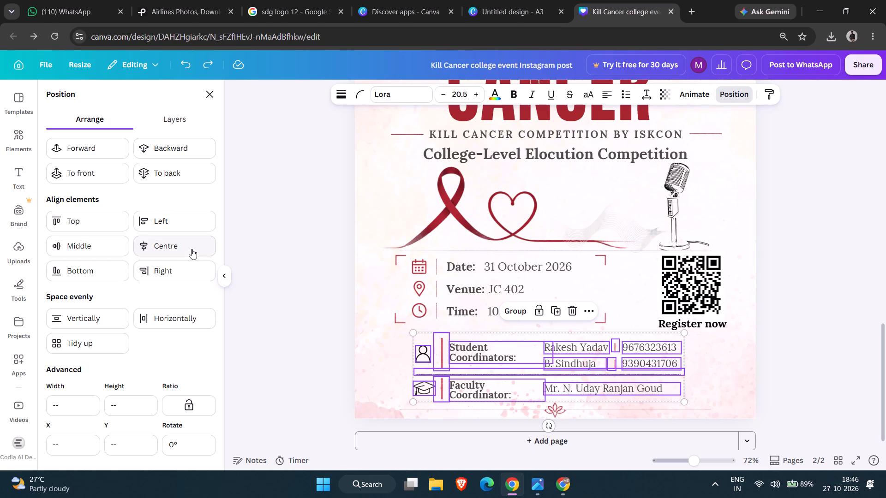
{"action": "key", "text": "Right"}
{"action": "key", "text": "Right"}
Group the selected coordinator elements and align the group to the page's horizontal centre.
{"action": "left_click", "coordinate": [793, 280]}
{"action": "left_click", "coordinate": [513, 309]}
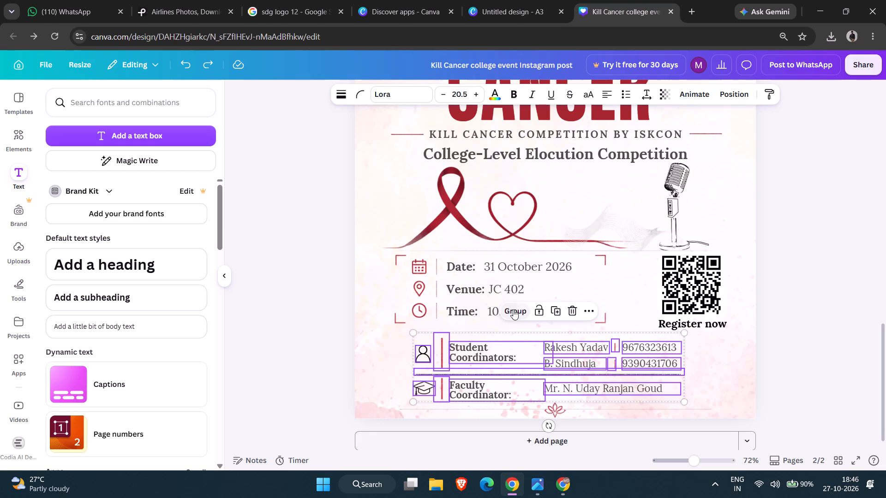
{"action": "left_click", "coordinate": [735, 95]}
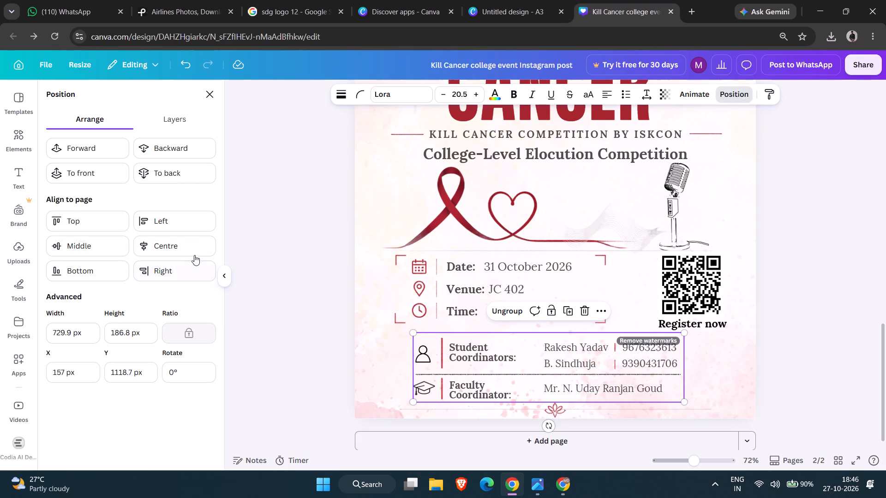
{"action": "left_click", "coordinate": [194, 254]}
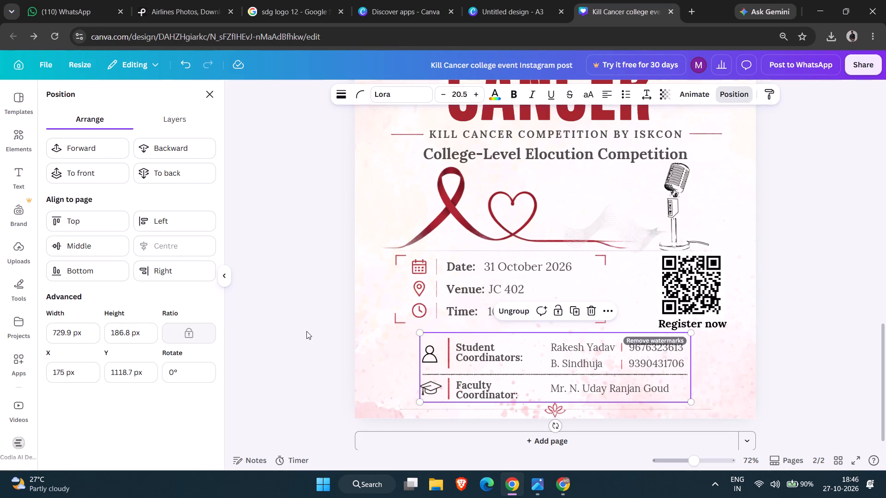
{"action": "left_click", "coordinate": [310, 334]}
{"action": "left_click", "coordinate": [310, 334]}
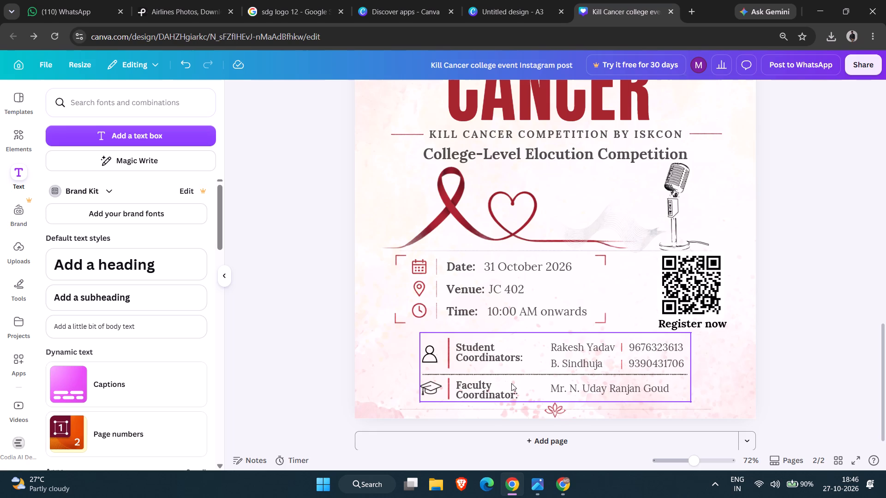
{"action": "left_click", "coordinate": [816, 313]}
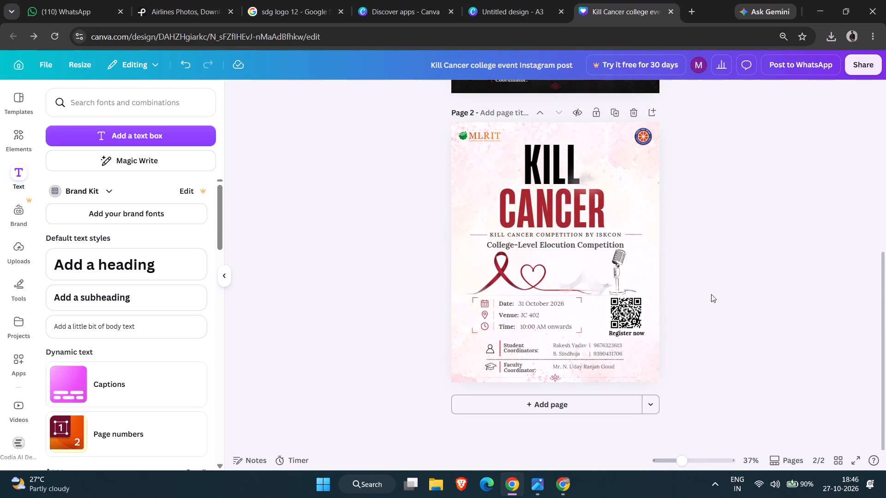
Shrink the microphone illustration above the QR code slightly, to about 133 × 225.
{"action": "left_click", "coordinate": [615, 280]}
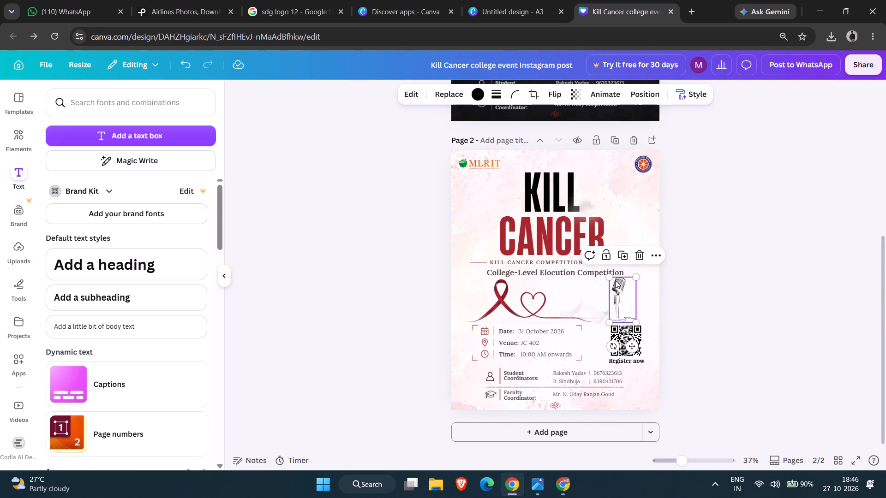
{"action": "left_click", "coordinate": [635, 320]}
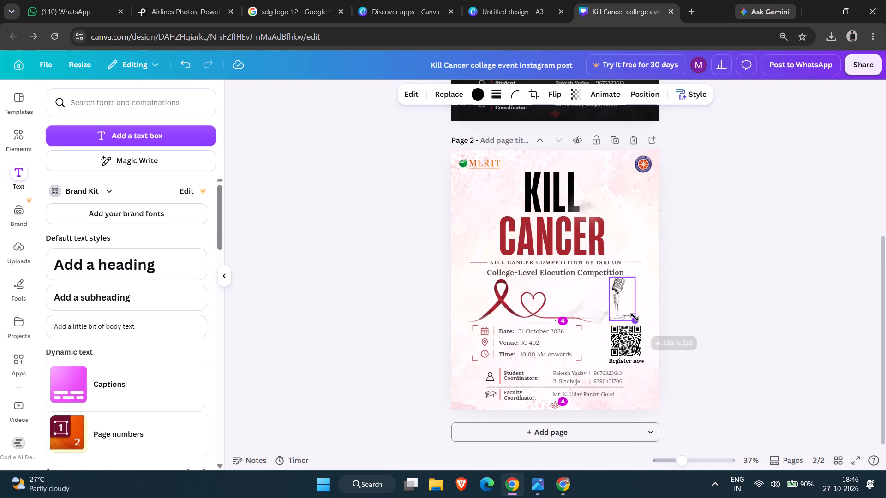
{"action": "left_click", "coordinate": [718, 308]}
Preview page 2 of the poster in full screen and return to editing.
{"action": "scroll", "coordinate": [718, 308], "scroll_direction": "down", "scroll_amount": 1}
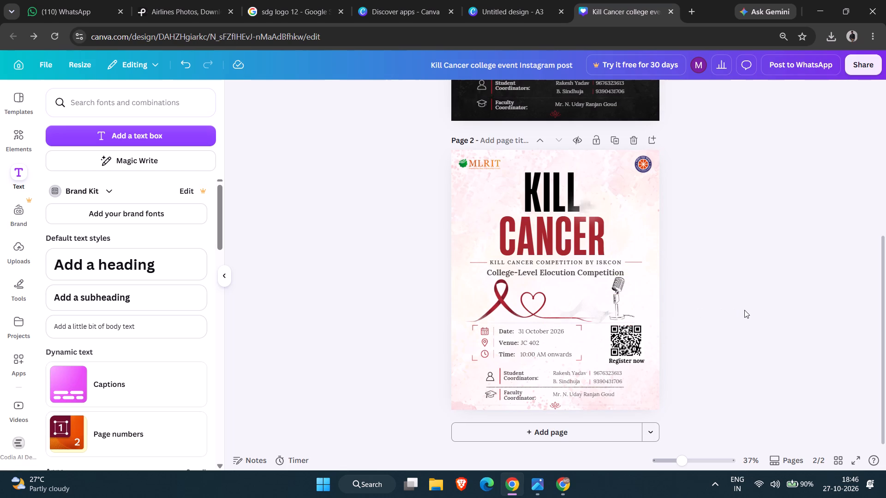
{"action": "left_click", "coordinate": [860, 463]}
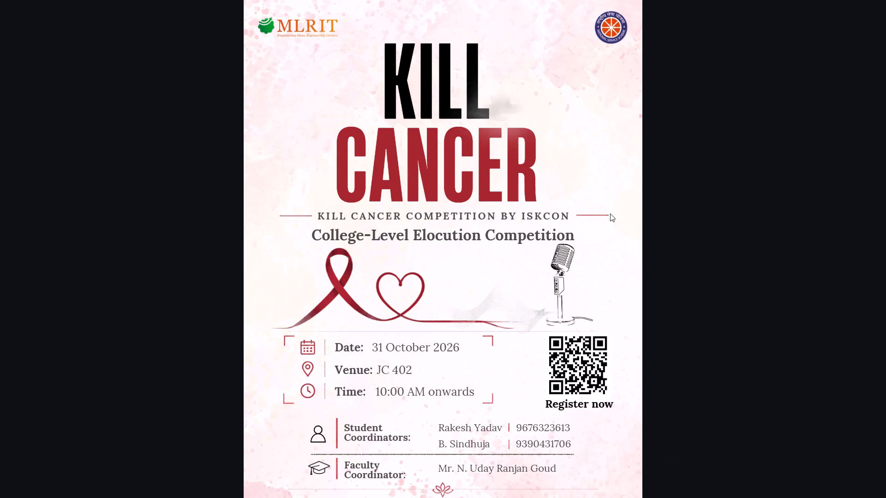
{"action": "key", "text": "Escape"}
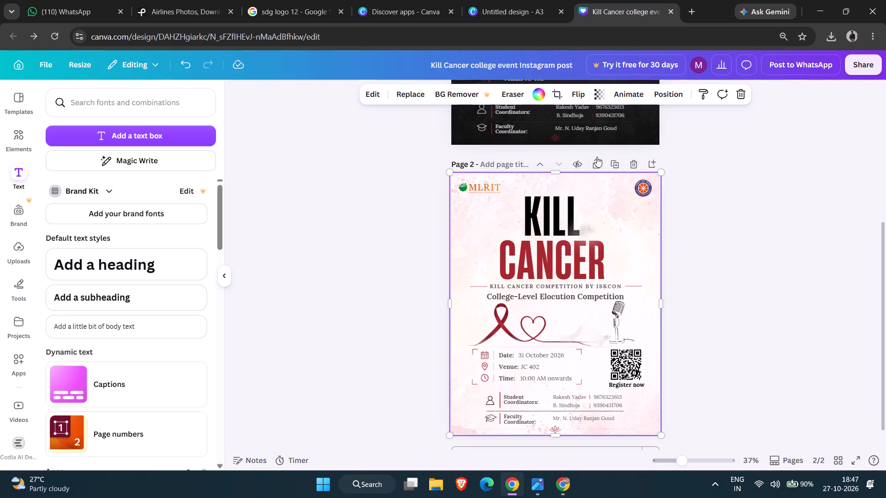
{"action": "left_click", "coordinate": [700, 248]}
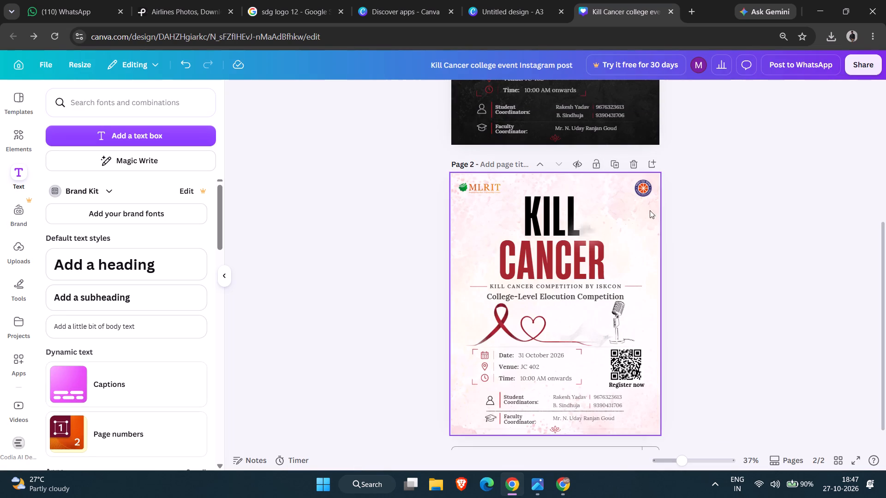
Enlarge the round emblem in the poster's upper-right corner slightly, to about 107 × 103.
{"action": "left_click", "coordinate": [645, 190]}
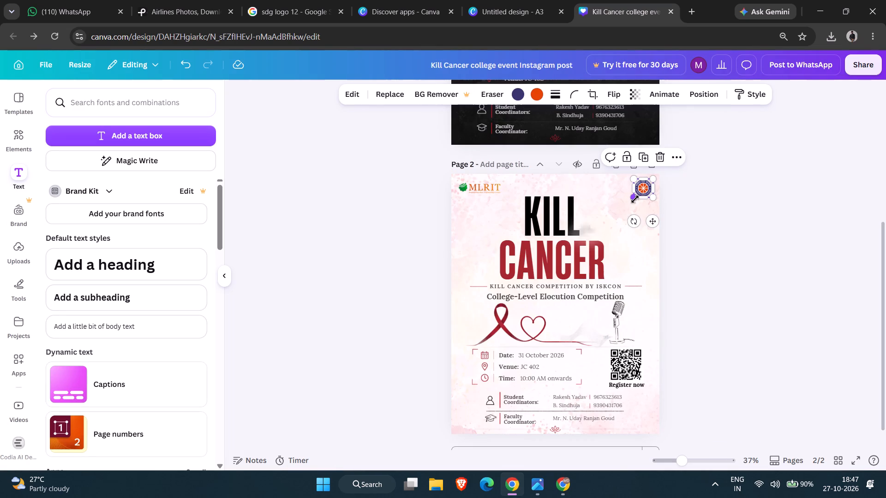
{"action": "left_click", "coordinate": [635, 199]}
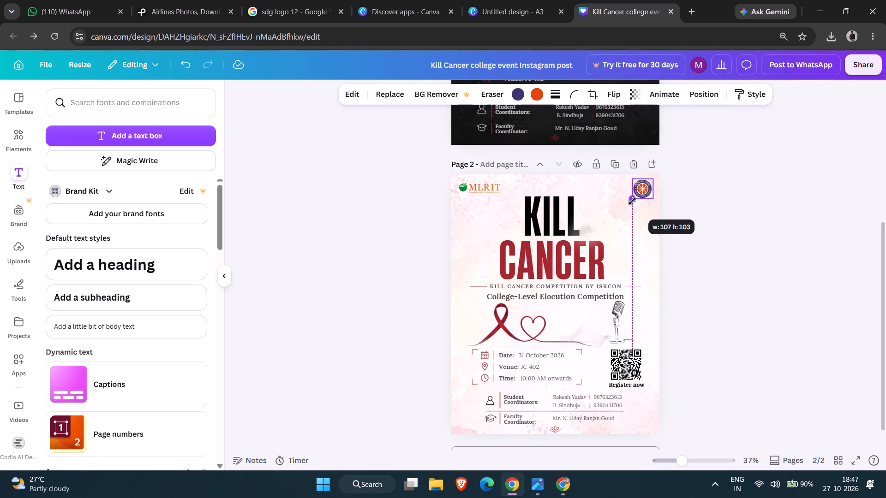
{"action": "left_click", "coordinate": [677, 205]}
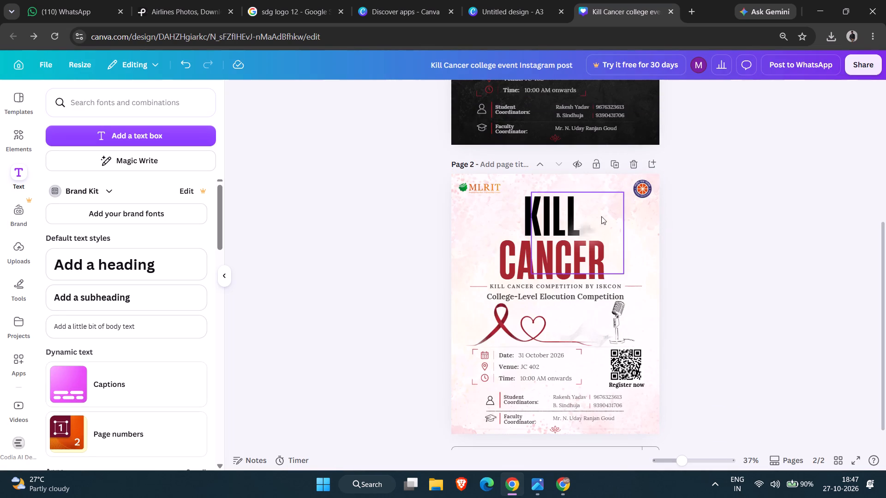
Enlarge the MLRIT logo on page 2 slightly and nudge it a little to the right, away from the page edge.
{"action": "left_click", "coordinate": [496, 185]}
{"action": "left_click", "coordinate": [501, 193]}
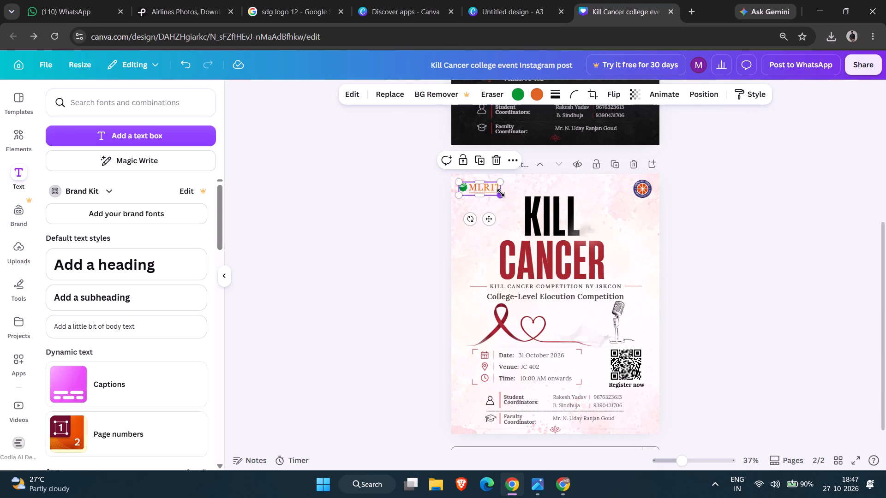
{"action": "left_click_drag", "start_coordinate": [501, 193], "coordinate": [505, 195]}
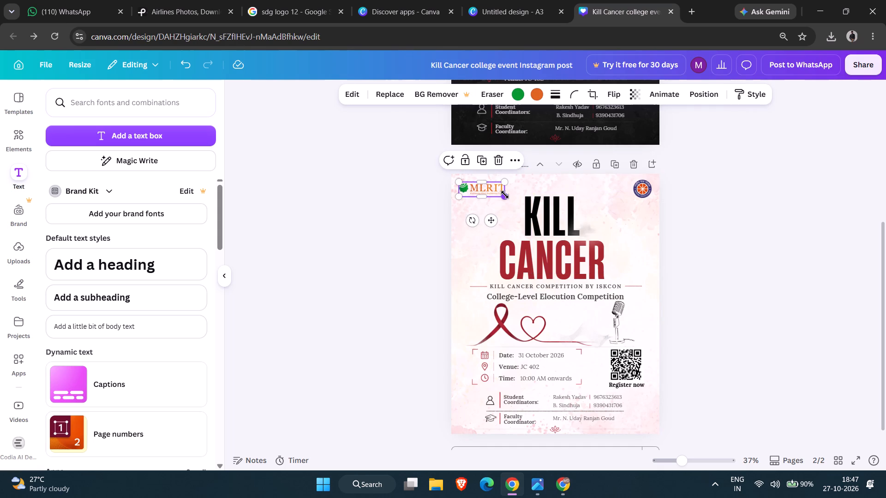
{"action": "key", "text": "Right"}
{"action": "key", "text": "Right"}
{"action": "key", "text": "Right"}
{"action": "key", "text": "Right"}
{"action": "key", "text": "Right"}
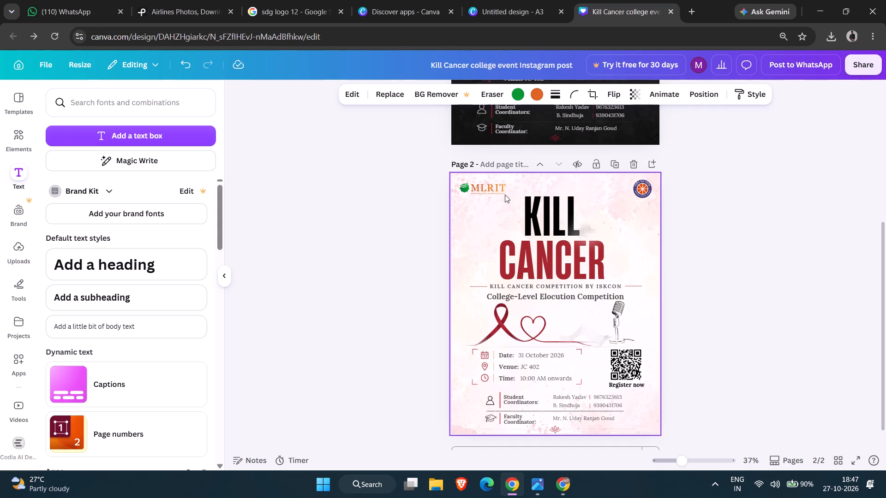
{"action": "key", "text": "Right"}
{"action": "key", "text": "Right"}
{"action": "key", "text": "Right"}
{"action": "key", "text": "Right"}
{"action": "key", "text": "Right"}
{"action": "left_click", "coordinate": [372, 209]}
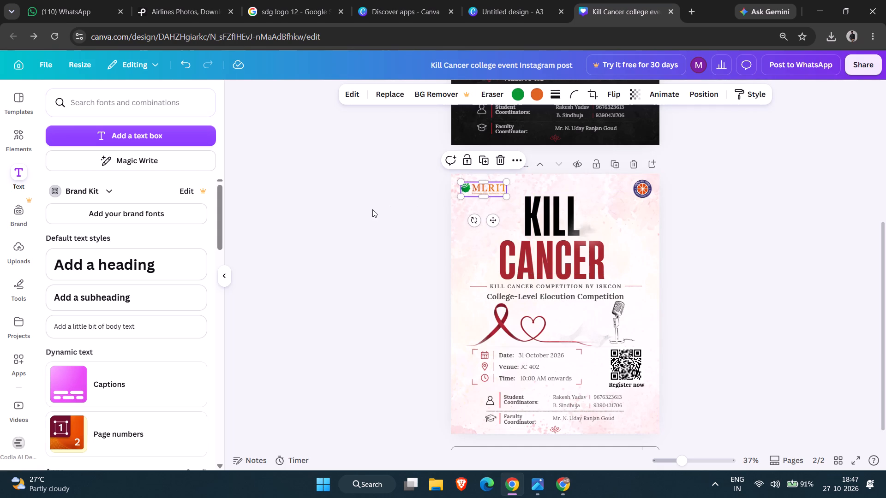
Download only page 2 of the poster as a PNG, using the free watermarked draft option.
{"action": "scroll", "coordinate": [690, 273], "scroll_direction": "down", "scroll_amount": 1}
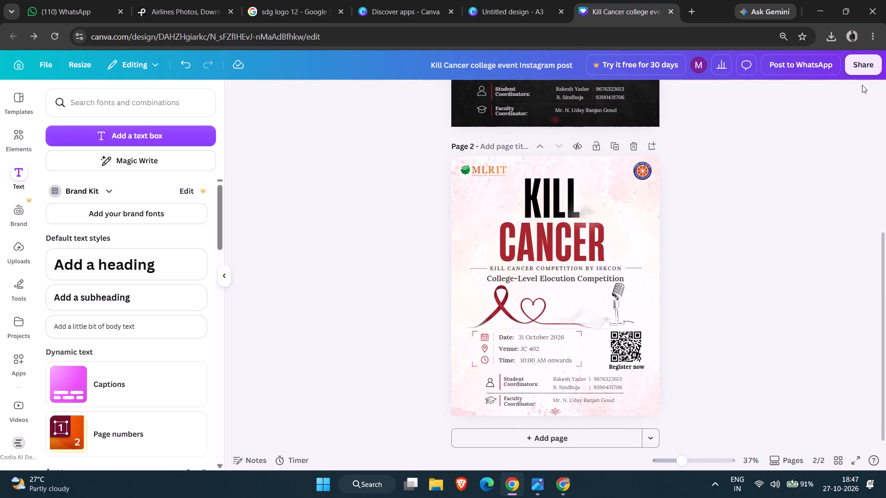
{"action": "left_click", "coordinate": [856, 67]}
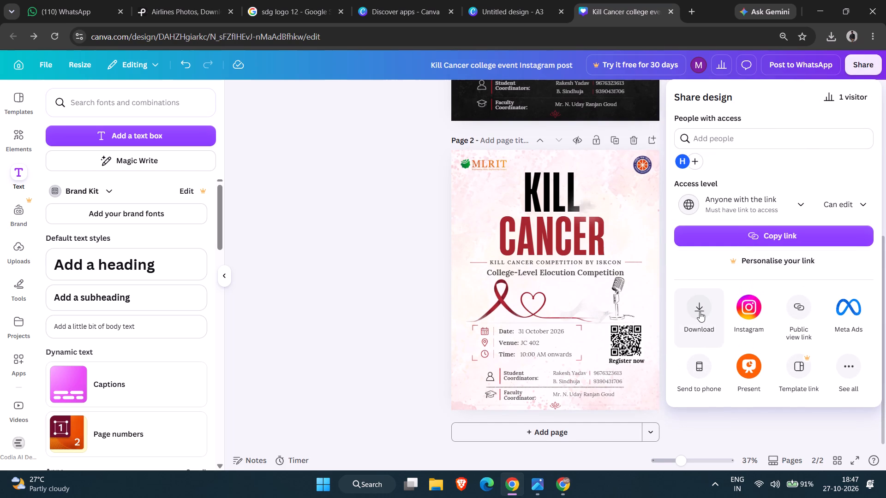
{"action": "left_click", "coordinate": [700, 312]}
{"action": "left_click", "coordinate": [780, 312]}
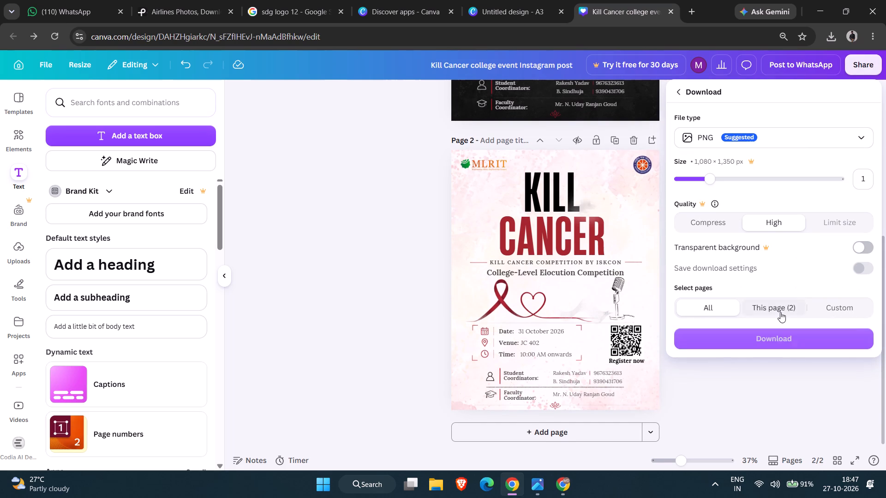
{"action": "left_click", "coordinate": [780, 312]}
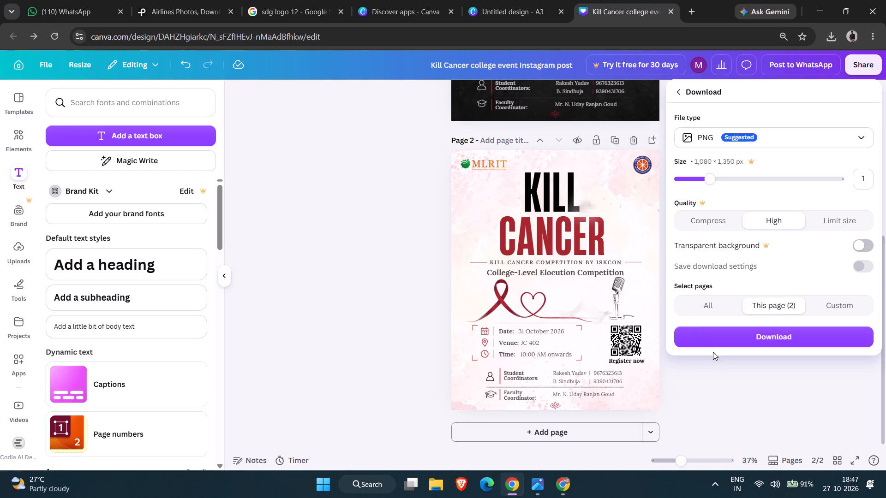
{"action": "left_click", "coordinate": [718, 336]}
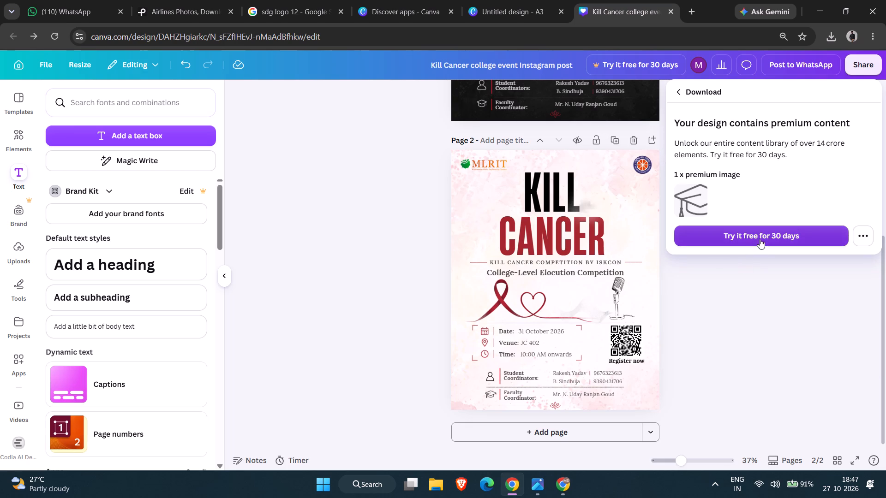
{"action": "left_click", "coordinate": [865, 233]}
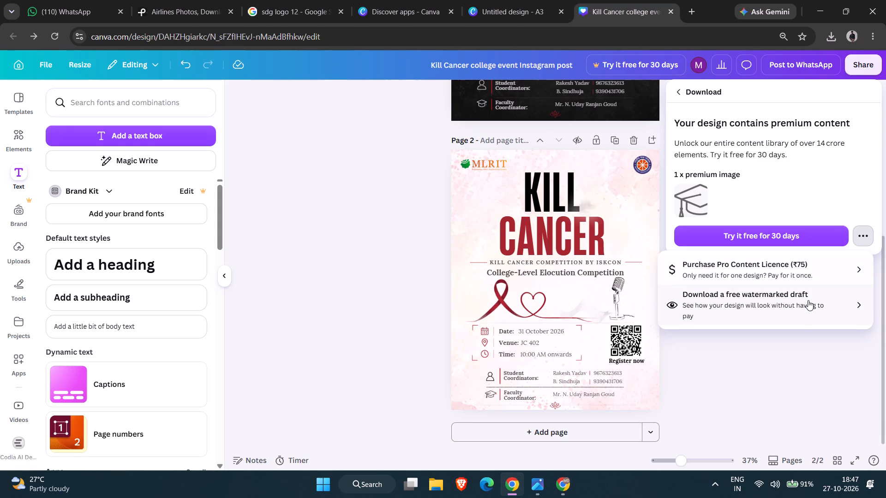
{"action": "left_click", "coordinate": [808, 300]}
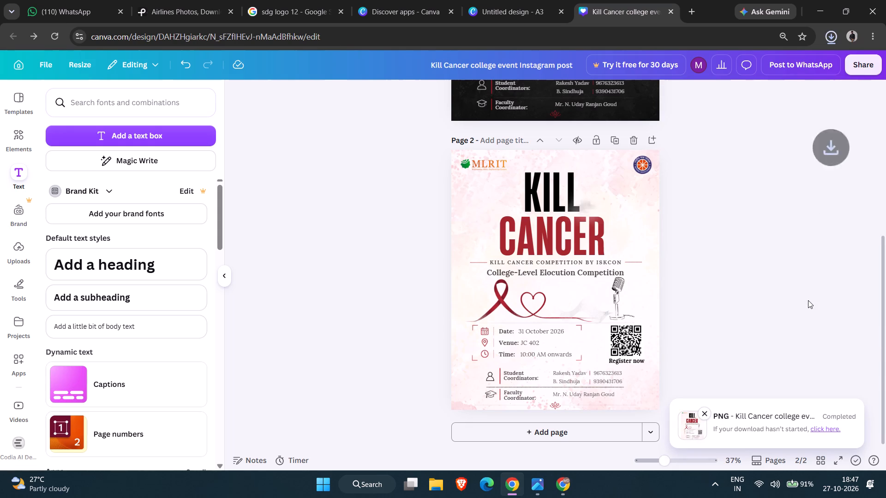
Open the downloaded poster PNG in the image viewer and inspect its event details and QR code up close.
{"action": "left_click", "coordinate": [819, 65]}
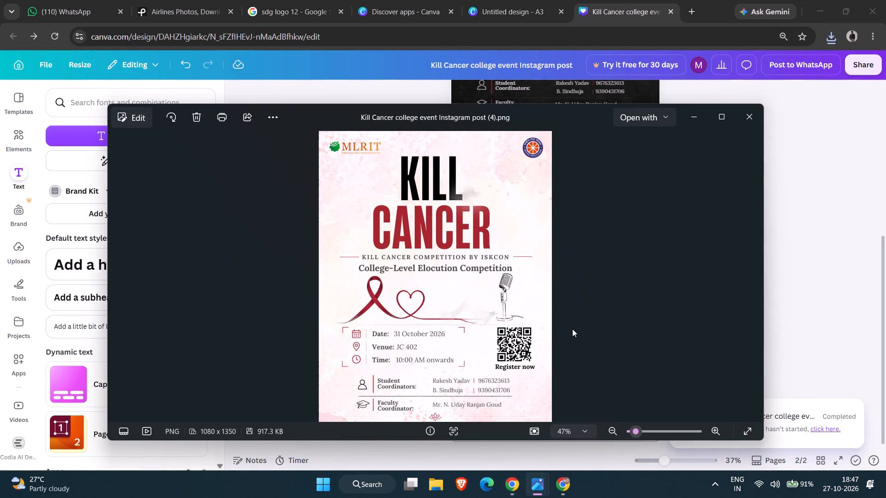
{"action": "scroll", "coordinate": [572, 329], "scroll_direction": "down", "scroll_amount": 2}
{"action": "scroll", "coordinate": [461, 341], "scroll_direction": "up", "scroll_amount": 8, "text": "ctrl"}
{"action": "scroll", "coordinate": [461, 341], "scroll_direction": "down", "scroll_amount": 2}
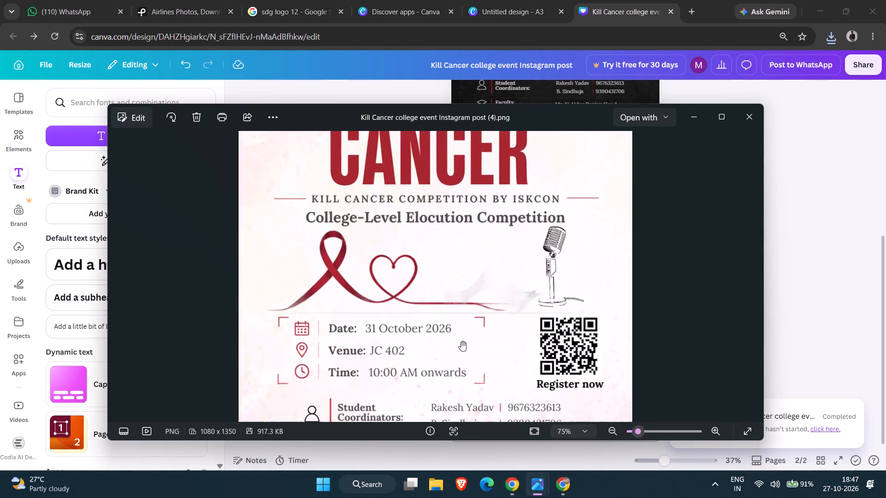
{"action": "scroll", "coordinate": [461, 341], "scroll_direction": "down", "scroll_amount": 2}
{"action": "scroll", "coordinate": [461, 341], "scroll_direction": "up", "scroll_amount": 4, "text": "ctrl"}
{"action": "scroll", "coordinate": [461, 341], "scroll_direction": "down", "scroll_amount": 5, "text": "ctrl"}
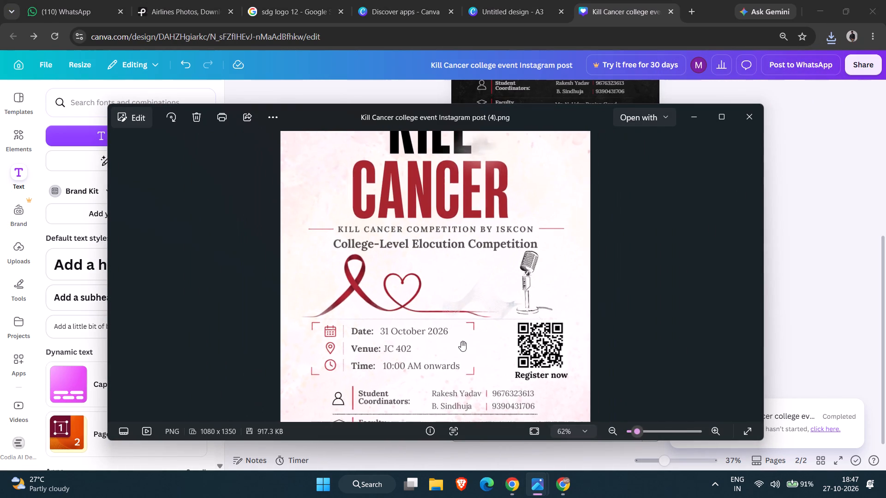
{"action": "scroll", "coordinate": [461, 341], "scroll_direction": "down", "scroll_amount": 2}
{"action": "scroll", "coordinate": [461, 341], "scroll_direction": "down", "scroll_amount": 3, "text": "ctrl"}
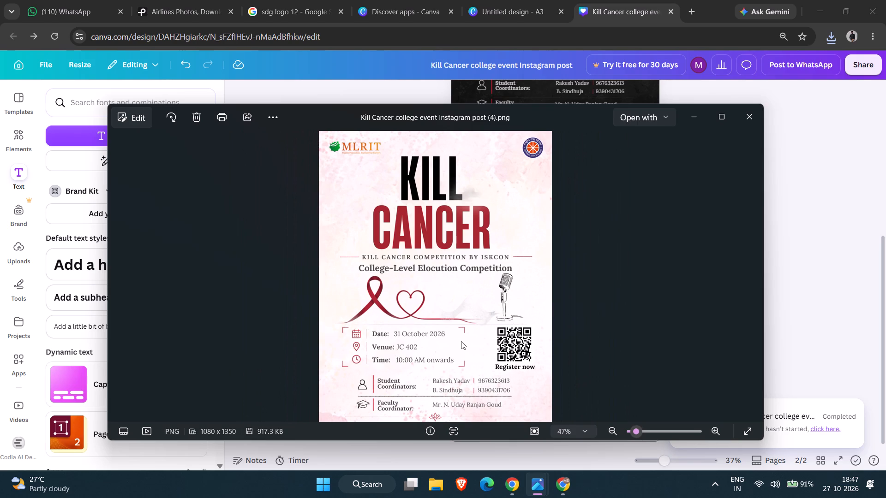
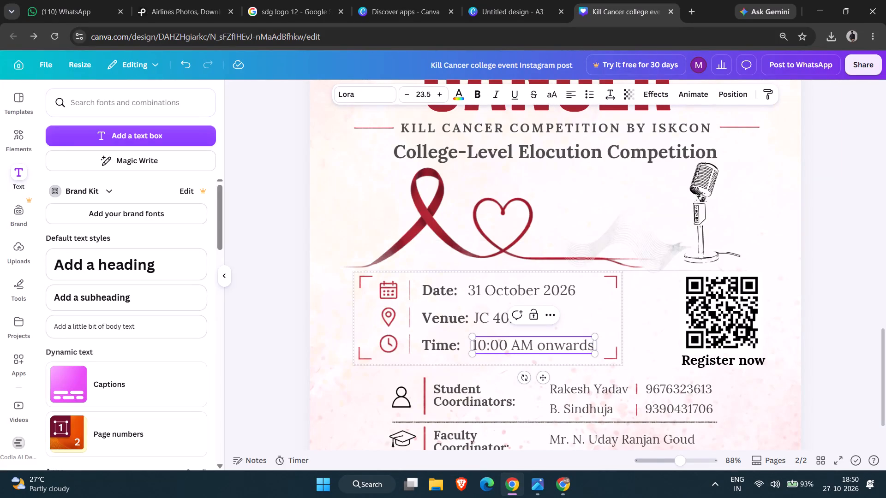
Delete the space and the letter A right after "10:00" in the Time line of the poster's event details.
{"action": "key", "text": "Delete"}
{"action": "key", "text": "Delete"}
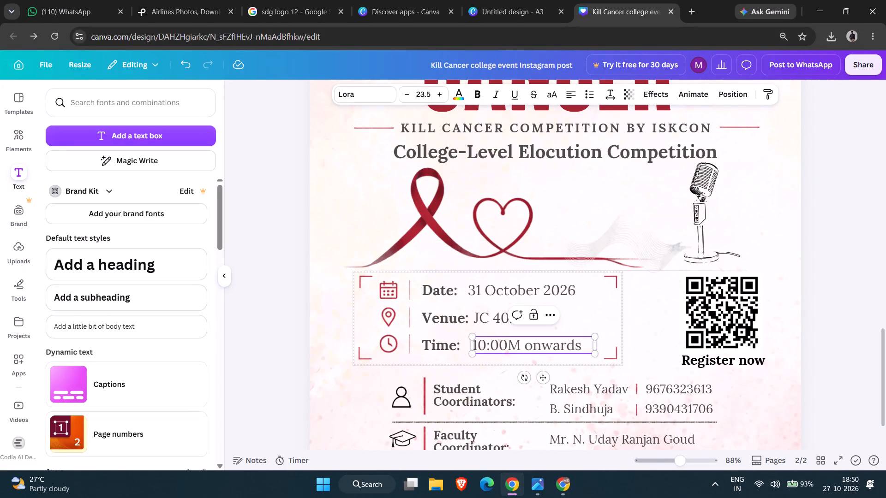
Change the event time in the details box to "1 : 10PM onwards", with a space on each side of the colon.
{"action": "key", "text": "p"}
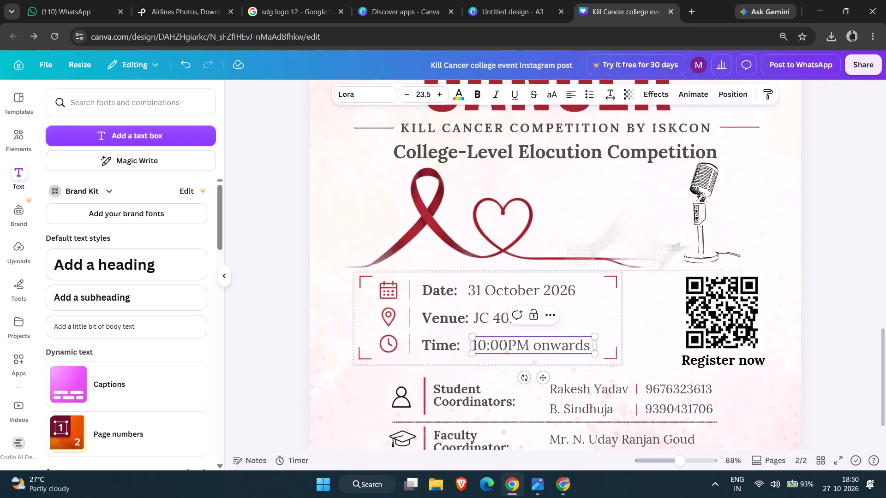
{"action": "key", "text": "Left"}
{"action": "key", "text": "BackSpace"}
{"action": "key", "text": "BackSpace"}
{"action": "key", "text": "BackSpace"}
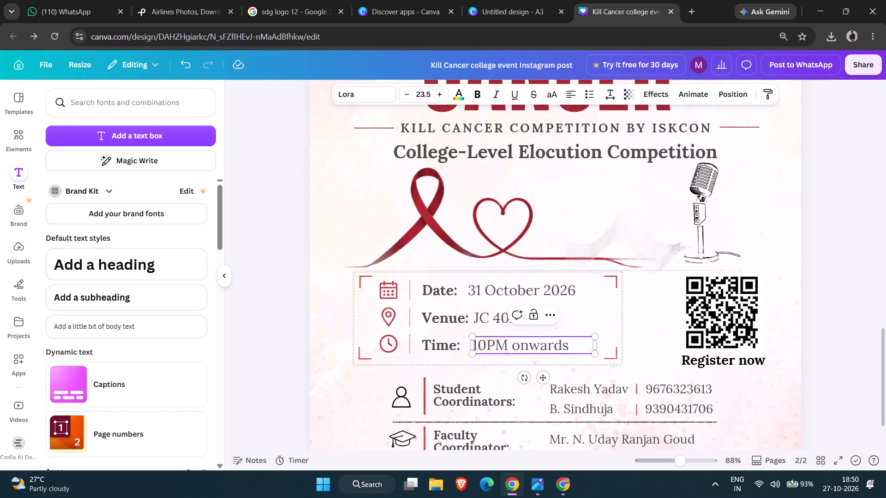
{"action": "key", "text": "BackSpace"}
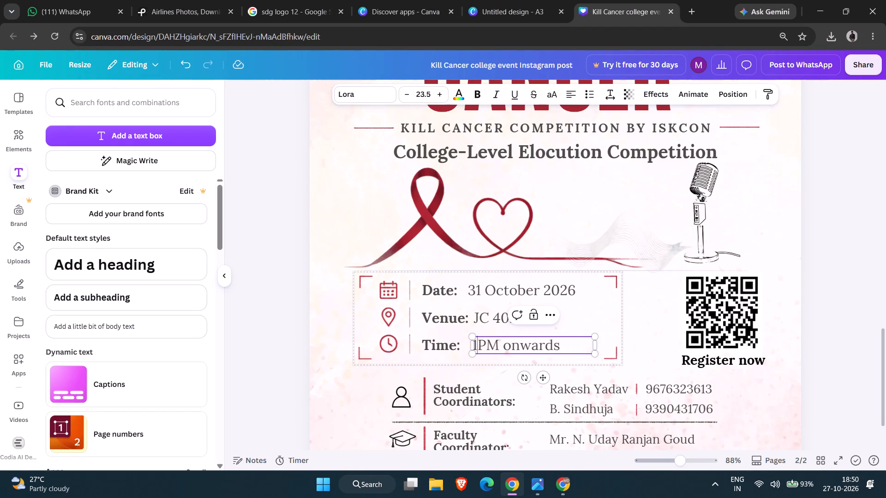
{"action": "type", "text": ":"}
{"action": "key", "text": "space"}
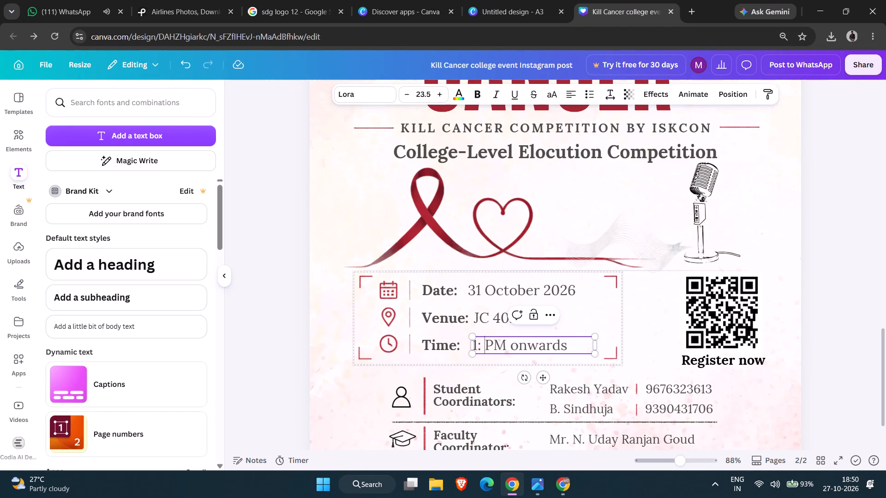
{"action": "key", "text": "1"}
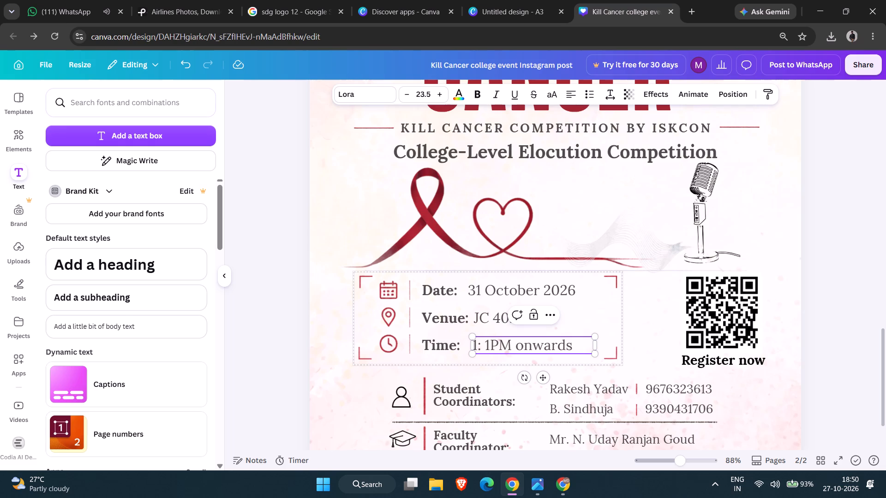
{"action": "key", "text": "0"}
{"action": "key", "text": "Left"}
{"action": "key", "text": "Left"}
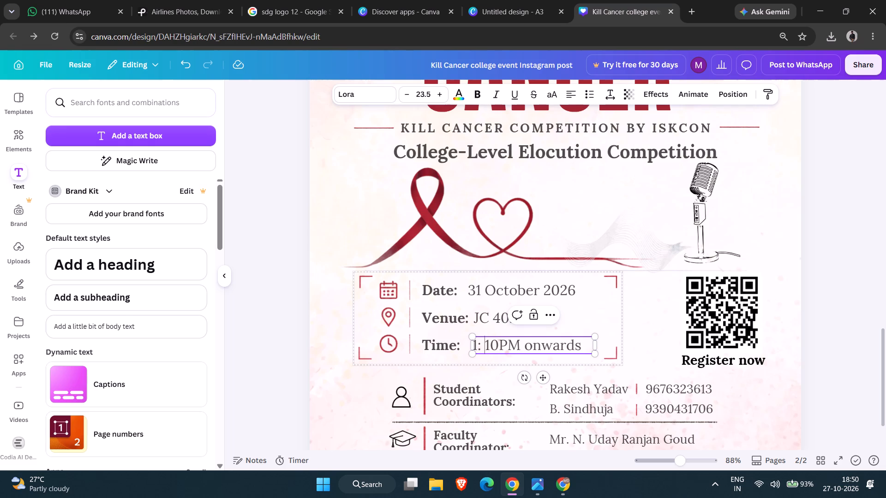
{"action": "key", "text": "Left"}
{"action": "key", "text": "Left"}
{"action": "key", "text": "space"}
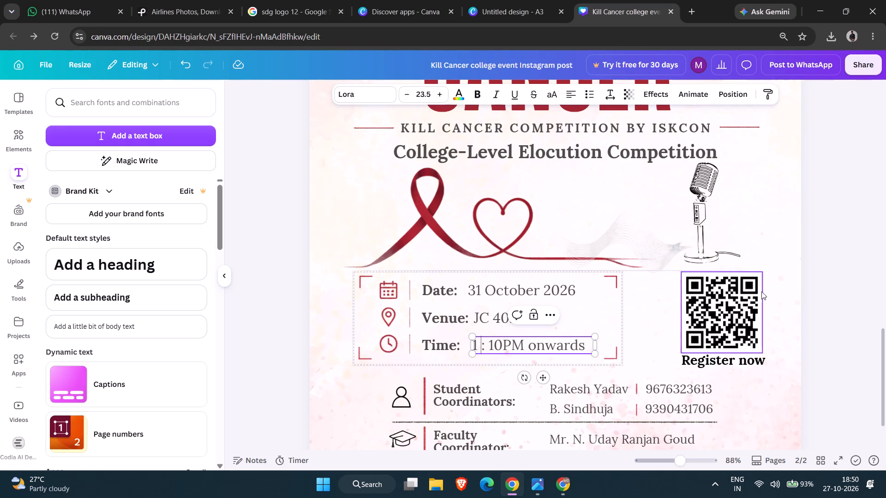
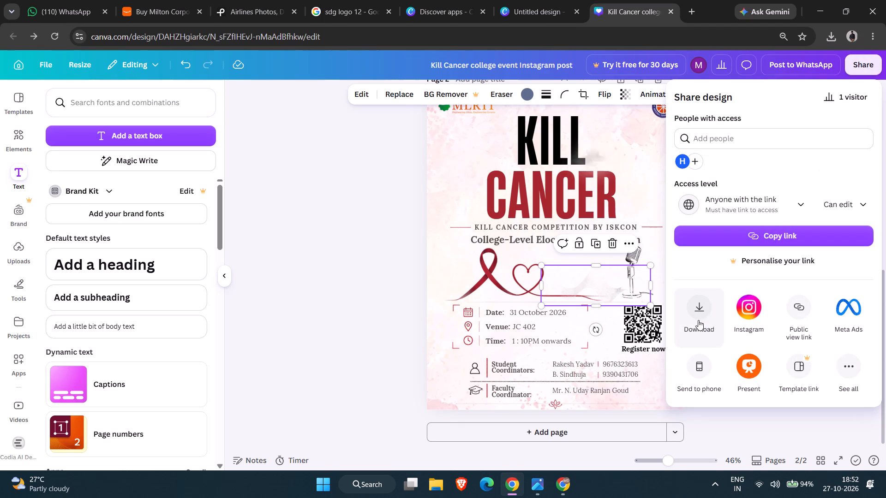
Download page 2 of the Kill Cancer poster as a high-quality PNG, using the free watermarked draft option.
{"action": "left_click", "coordinate": [698, 319]}
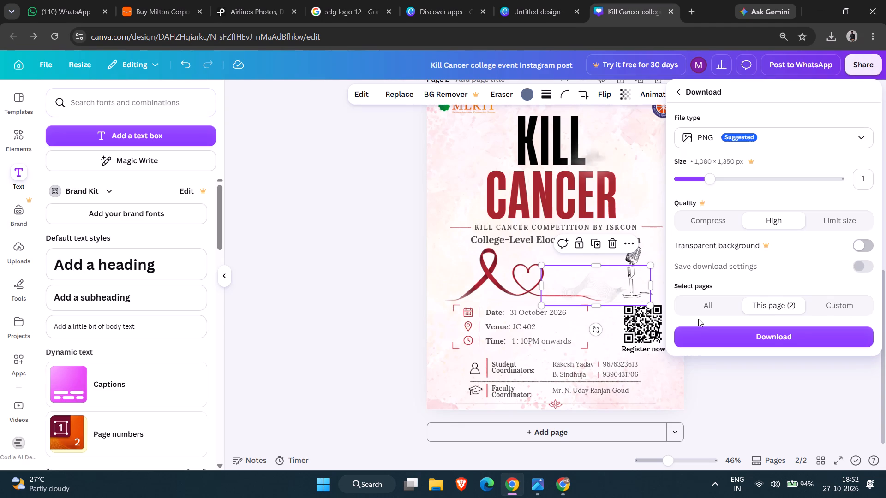
{"action": "left_click", "coordinate": [718, 342]}
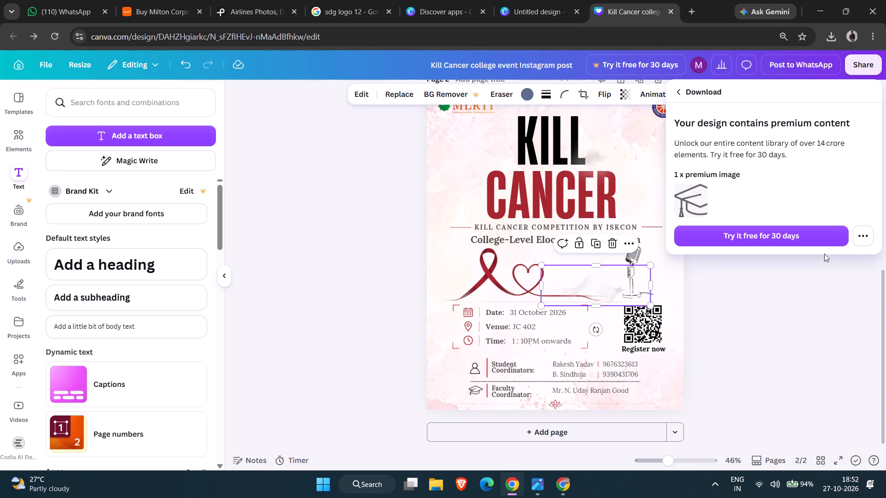
{"action": "left_click", "coordinate": [866, 238]}
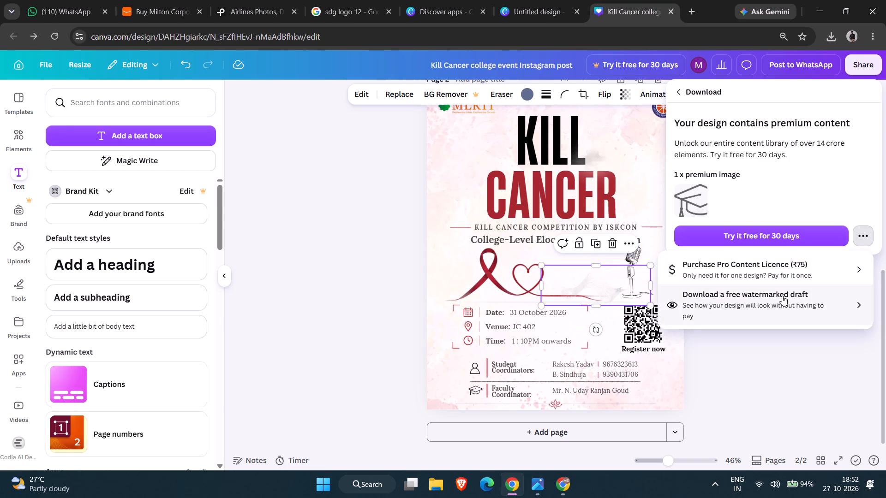
{"action": "left_click", "coordinate": [781, 295]}
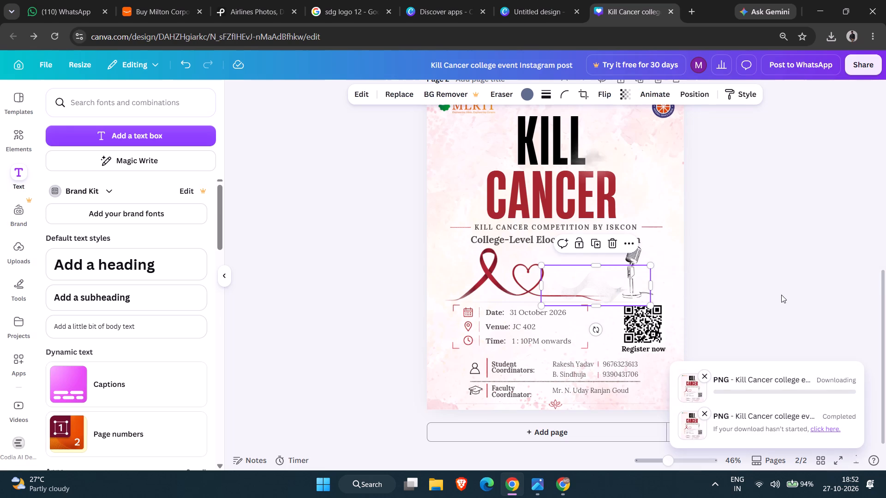